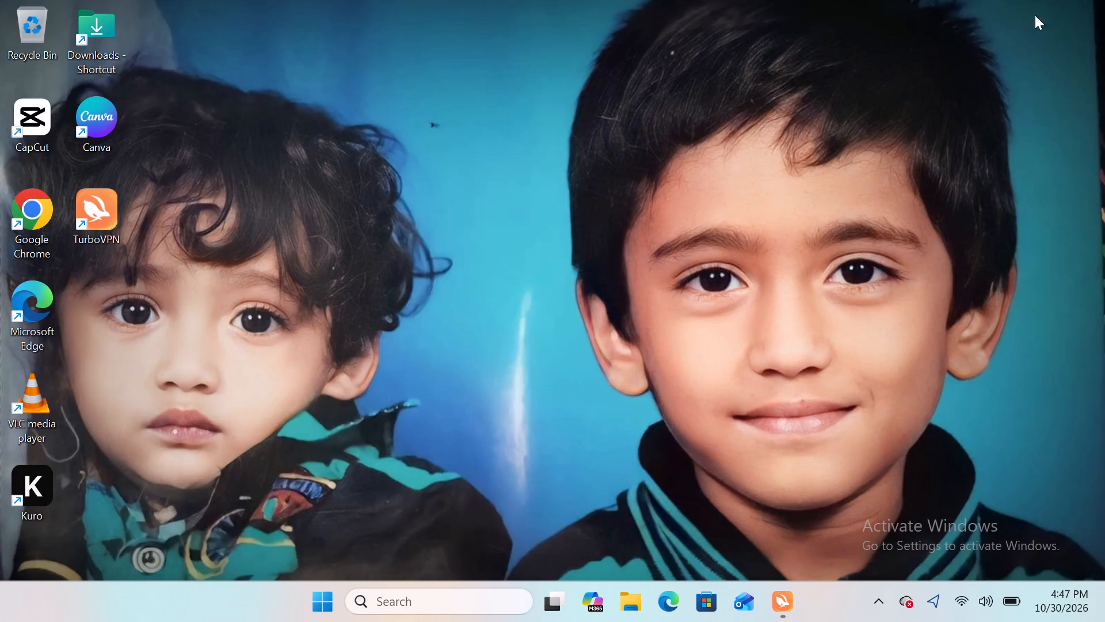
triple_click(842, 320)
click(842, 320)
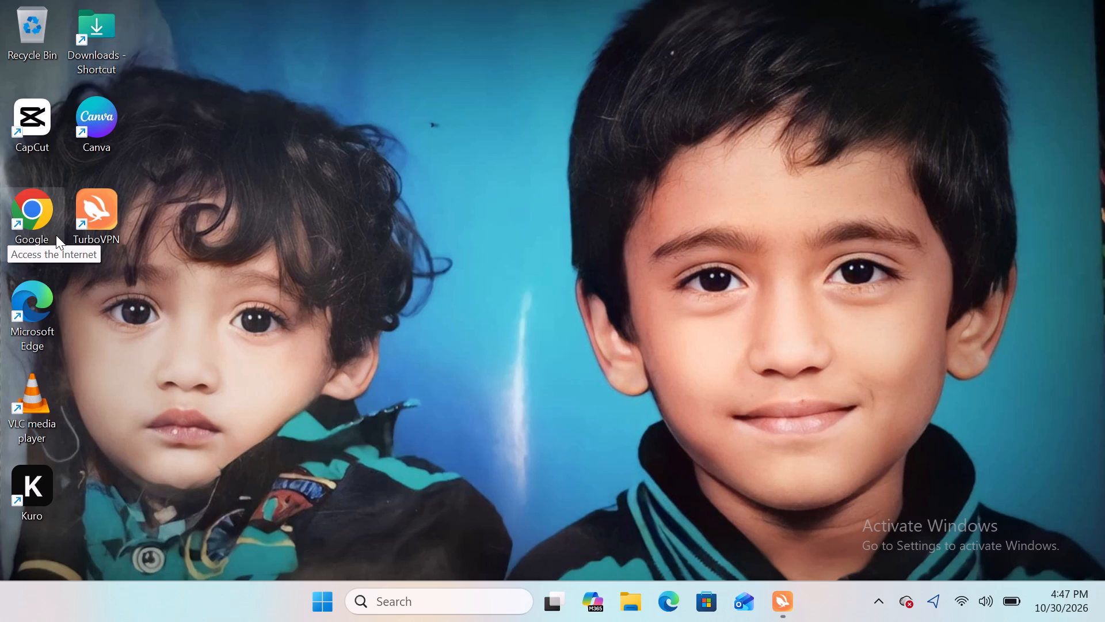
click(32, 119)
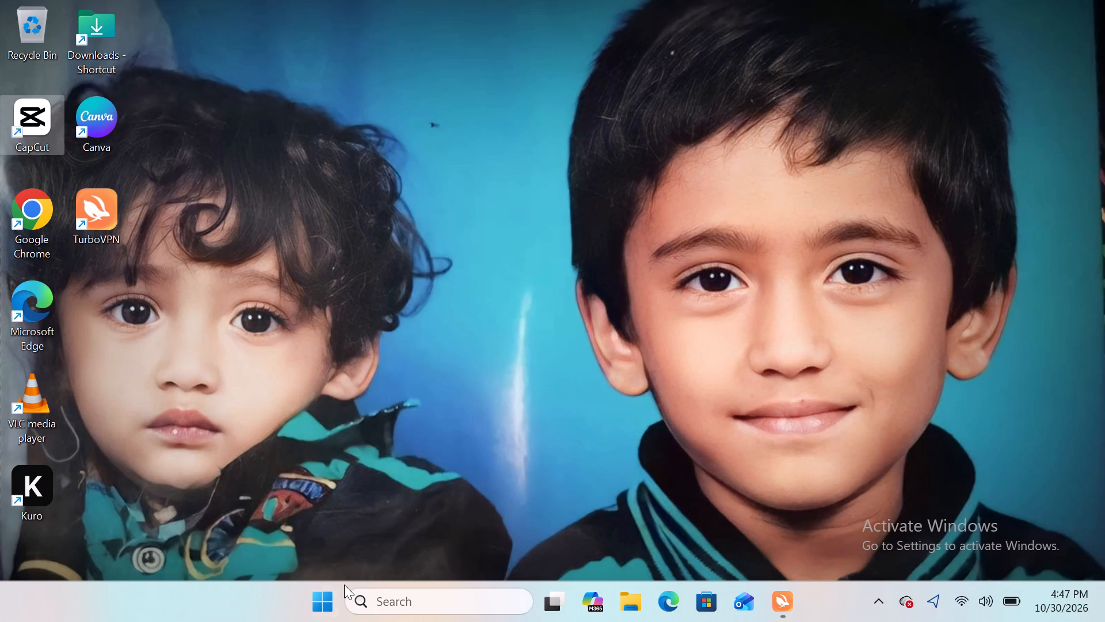
Open Google Chrome and search Google for "some desingns for the poster".
double_click(45, 214)
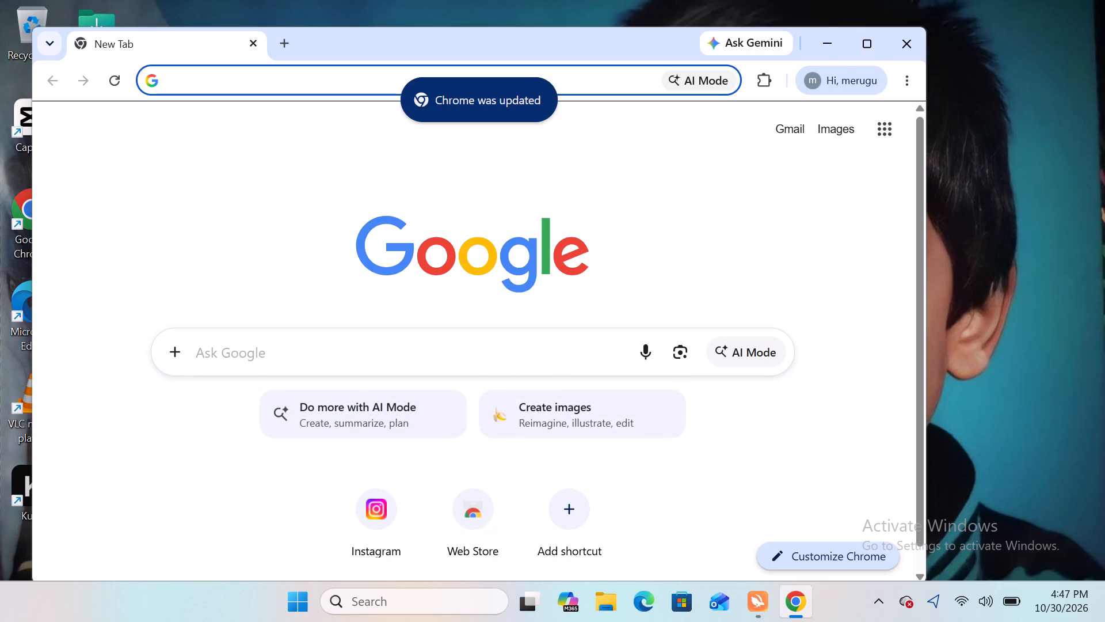
click(430, 362)
text(soe)
key(BackSpace)
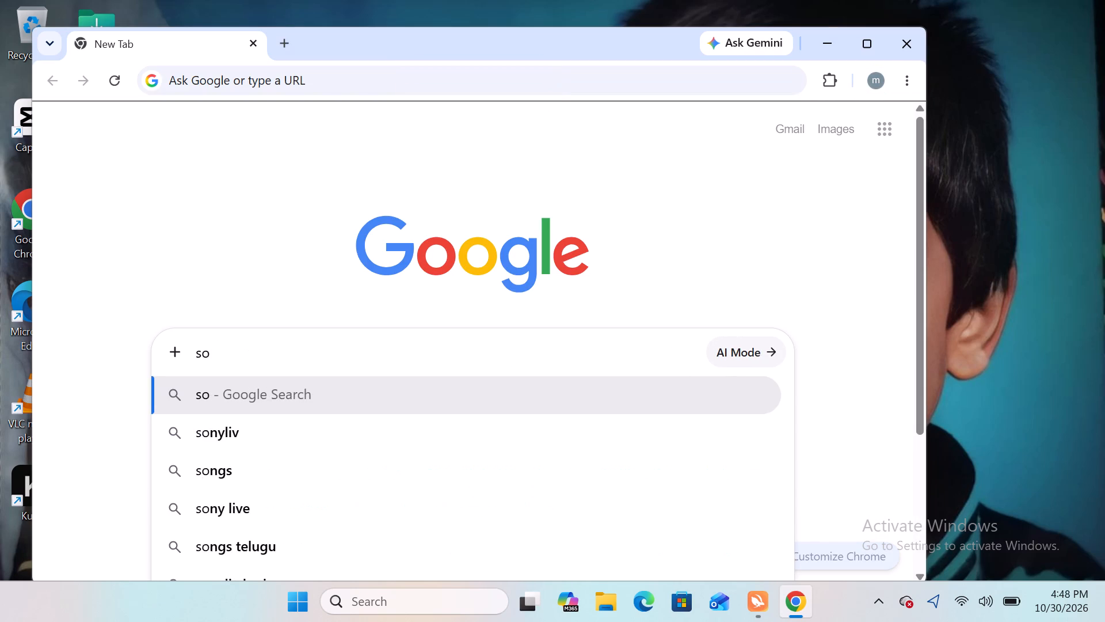
text(me de)
text(singnd =)
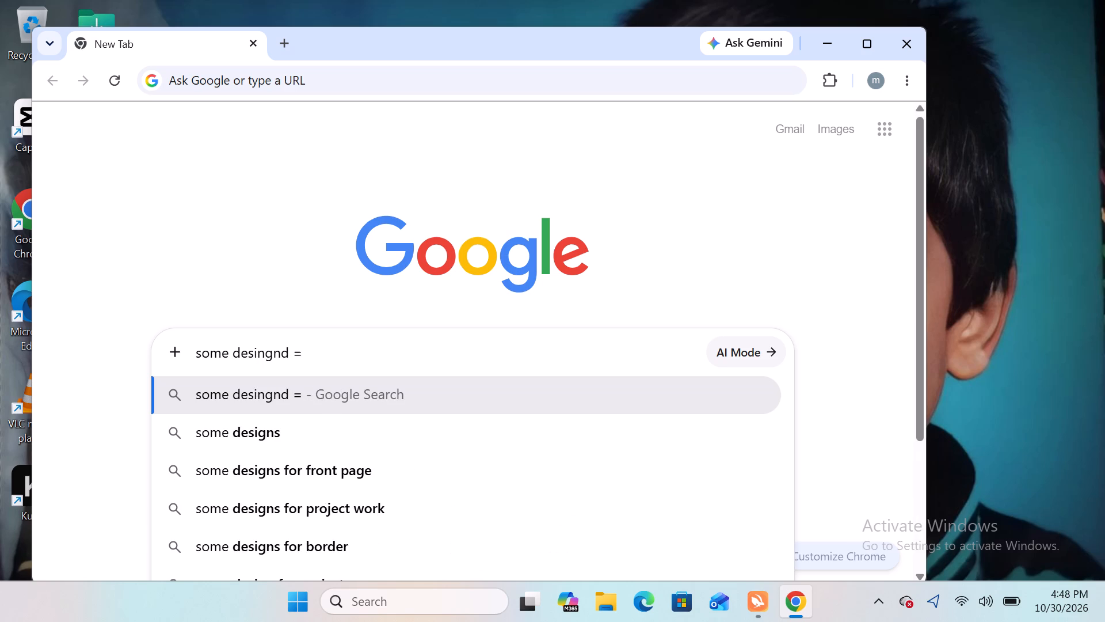
key(BackSpace)
key(BackSpace)
key(BackSpace)
text(s)
key(space)
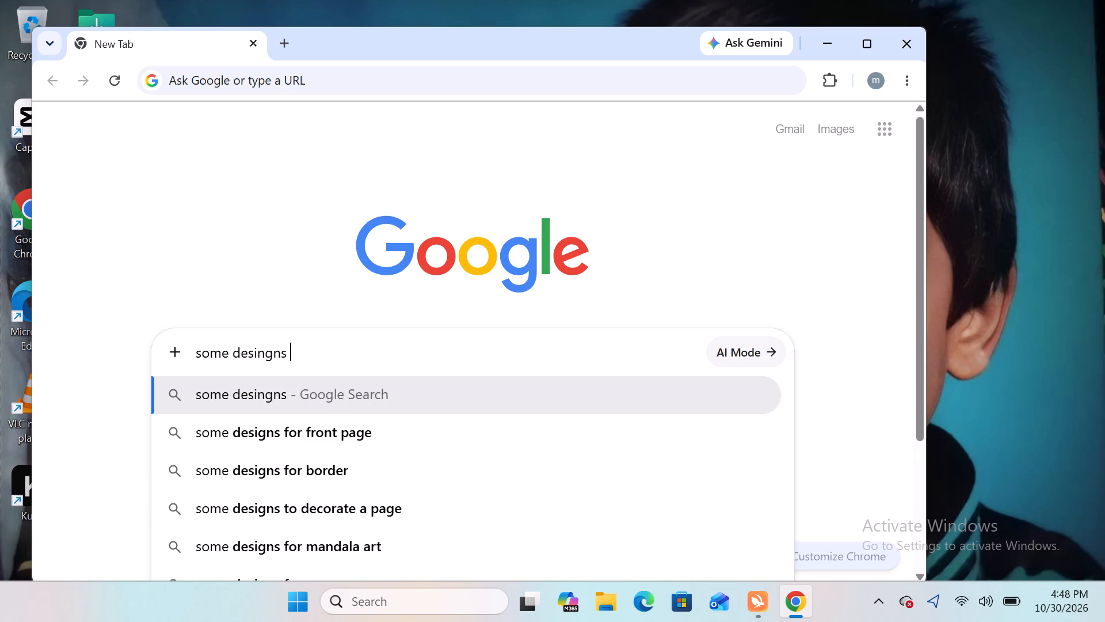
text(for the)
key(space)
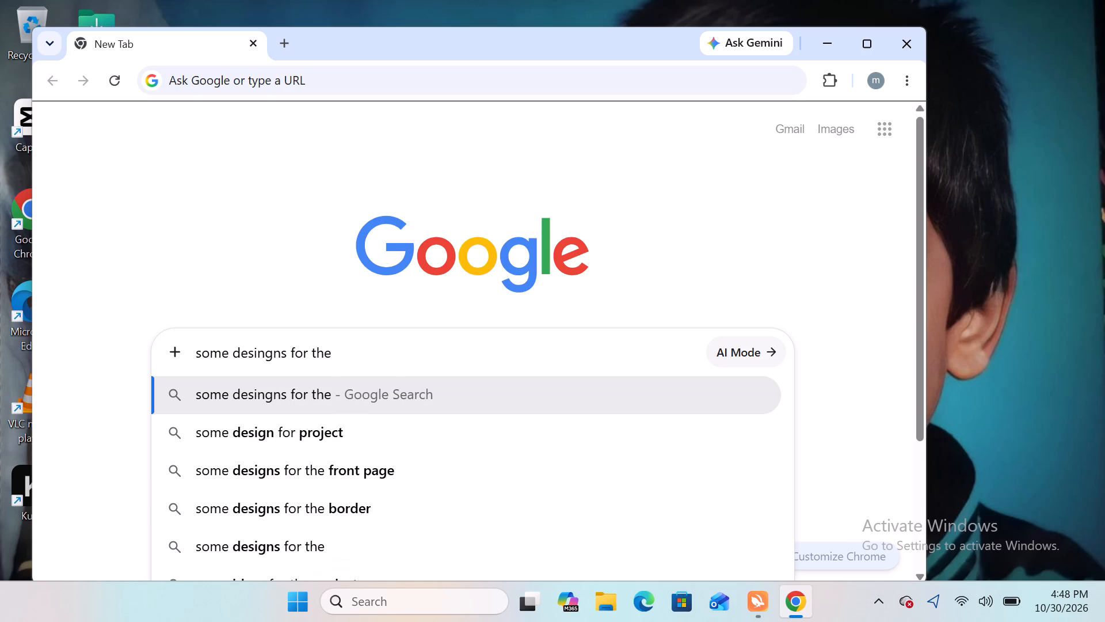
text(poster)
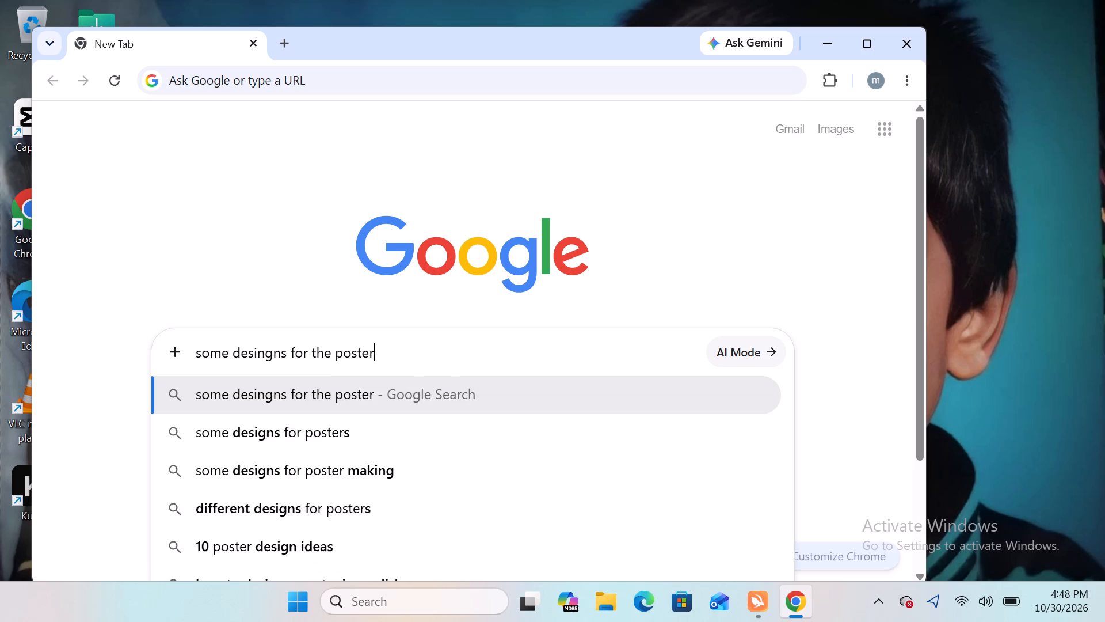
click(456, 397)
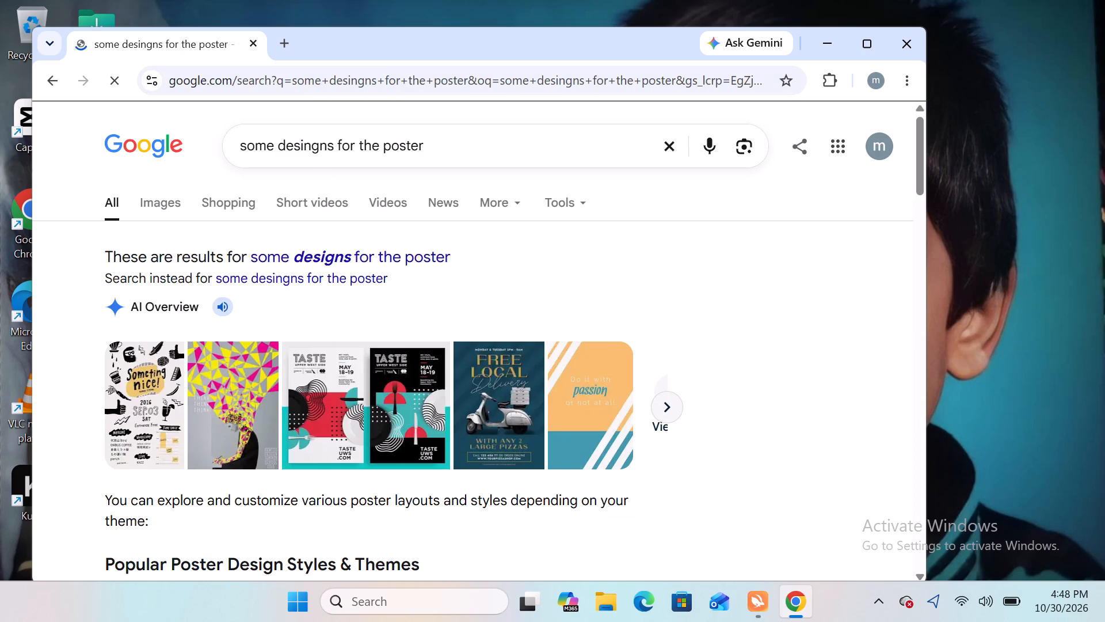
Extend the search query to "some desingns for the poster backgrond 16:9 ffor tea and coffe" and run it.
click(464, 148)
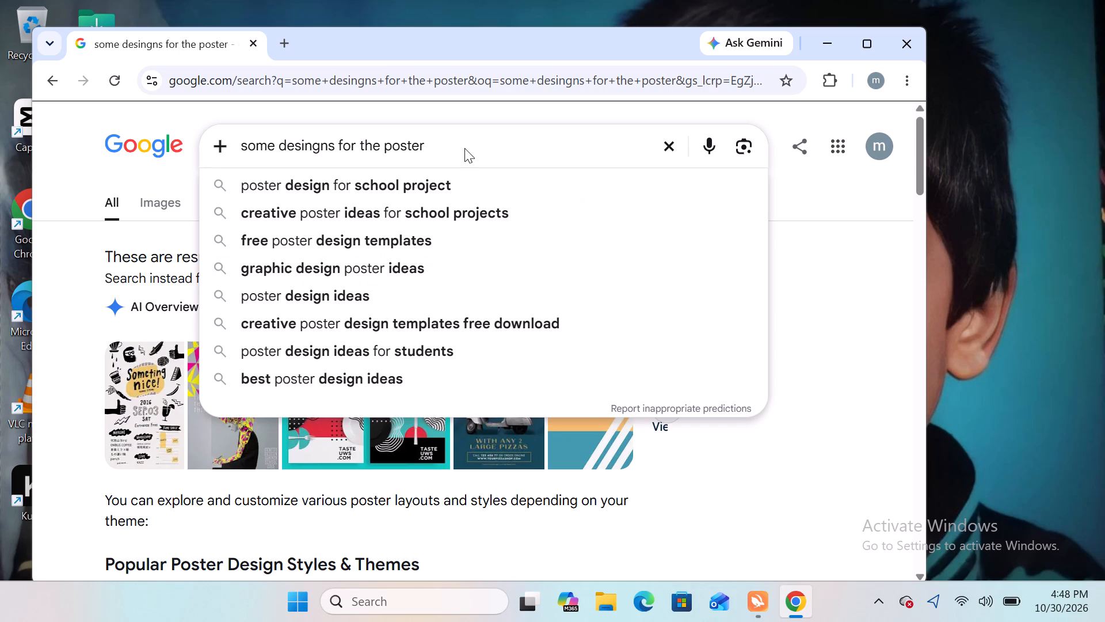
key(space)
text(backgrond)
key(space)
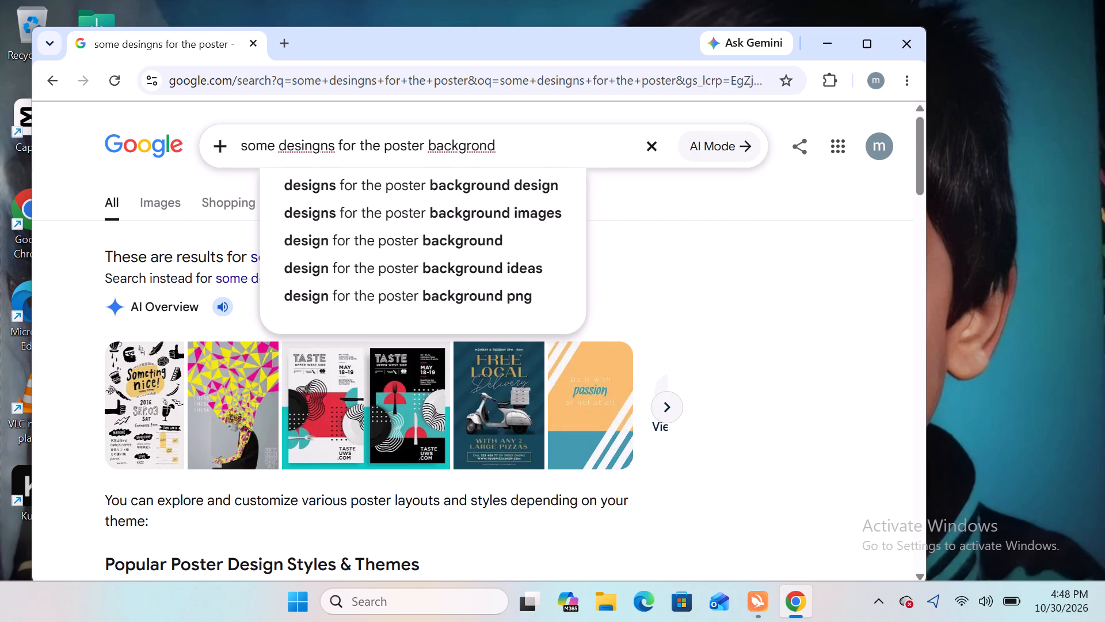
key(1)
key(6)
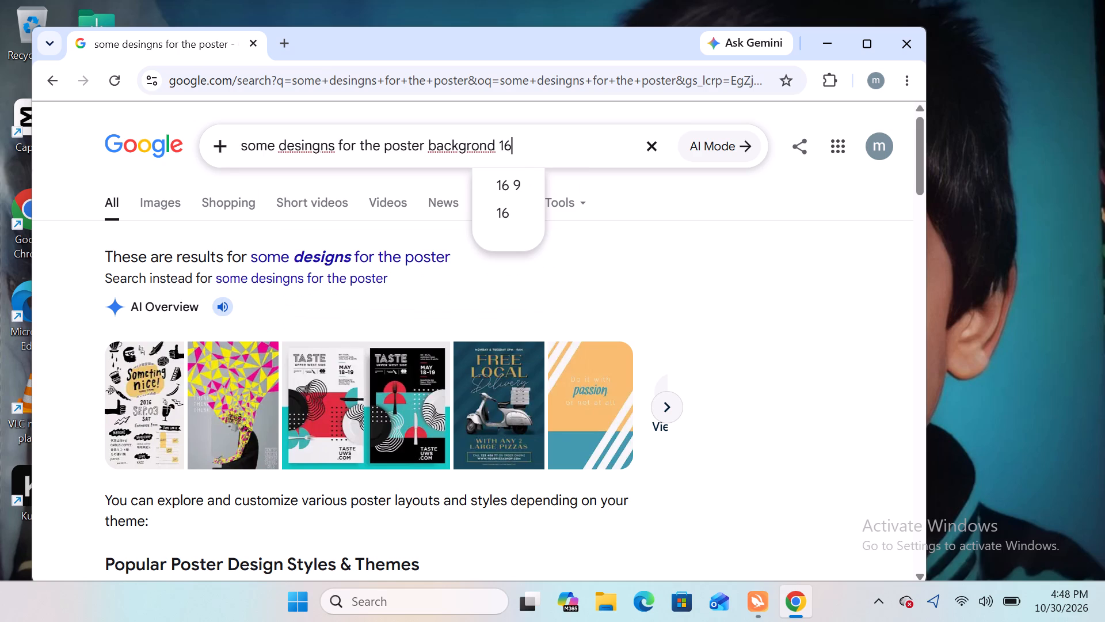
key(semicolon)
key(BackSpace)
key(semicolon)
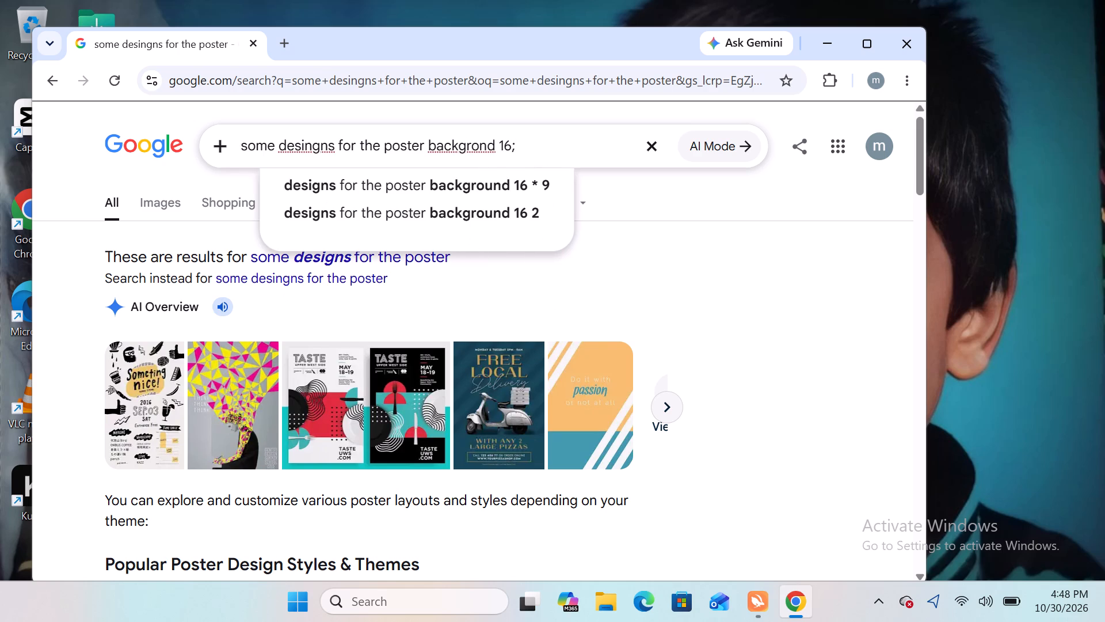
key(BackSpace)
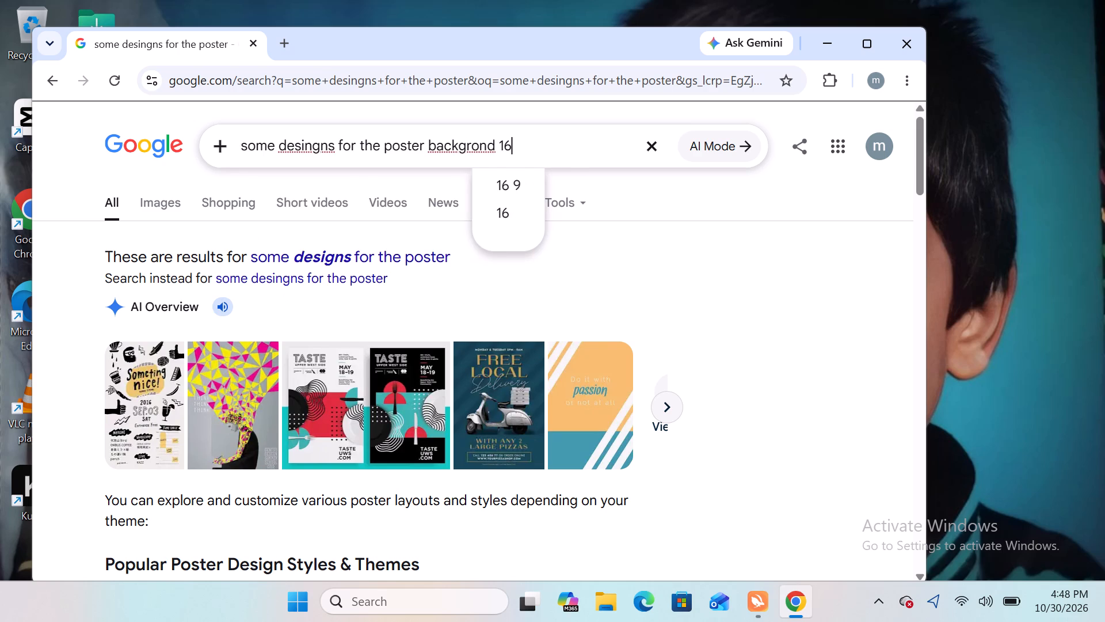
key(shift+colon)
text(9)
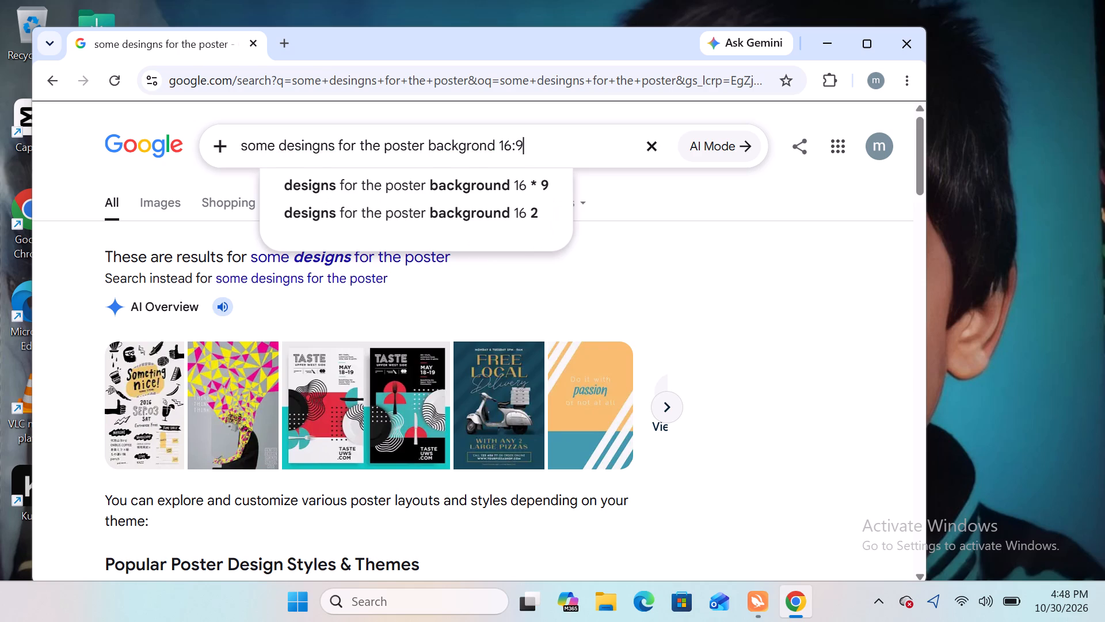
key(space)
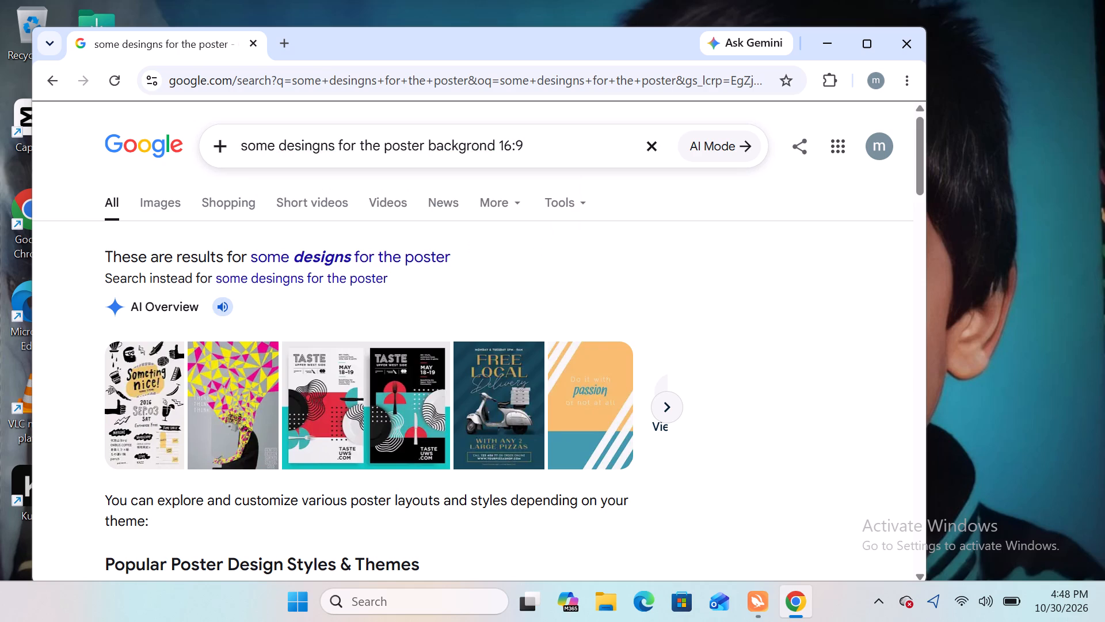
text(ffor)
key(space)
text(tea and coff)
key(e)
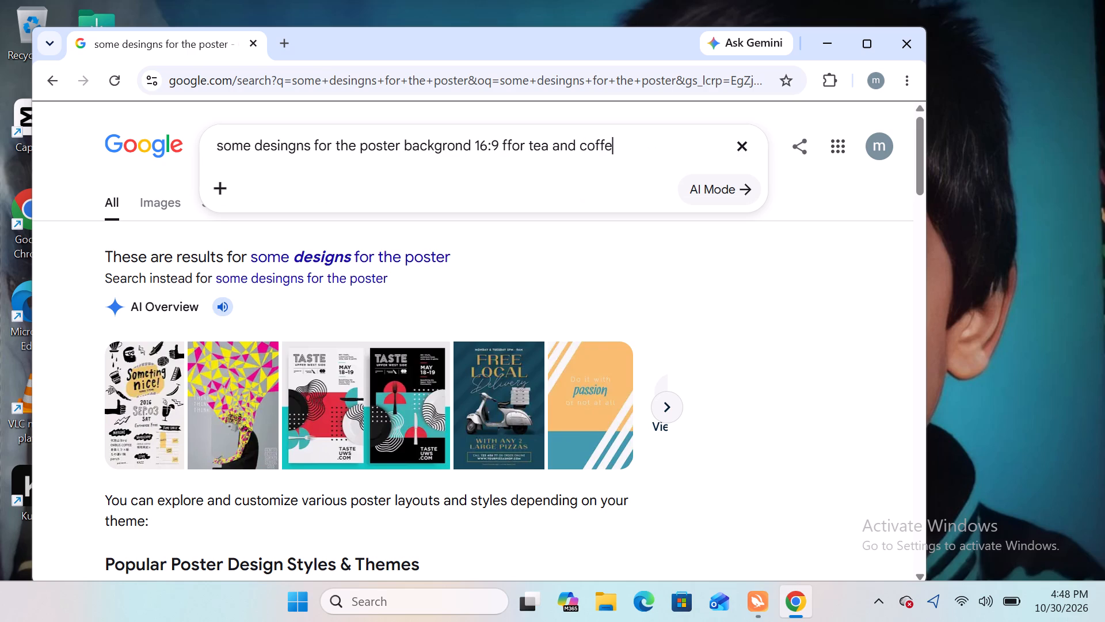
key(Return)
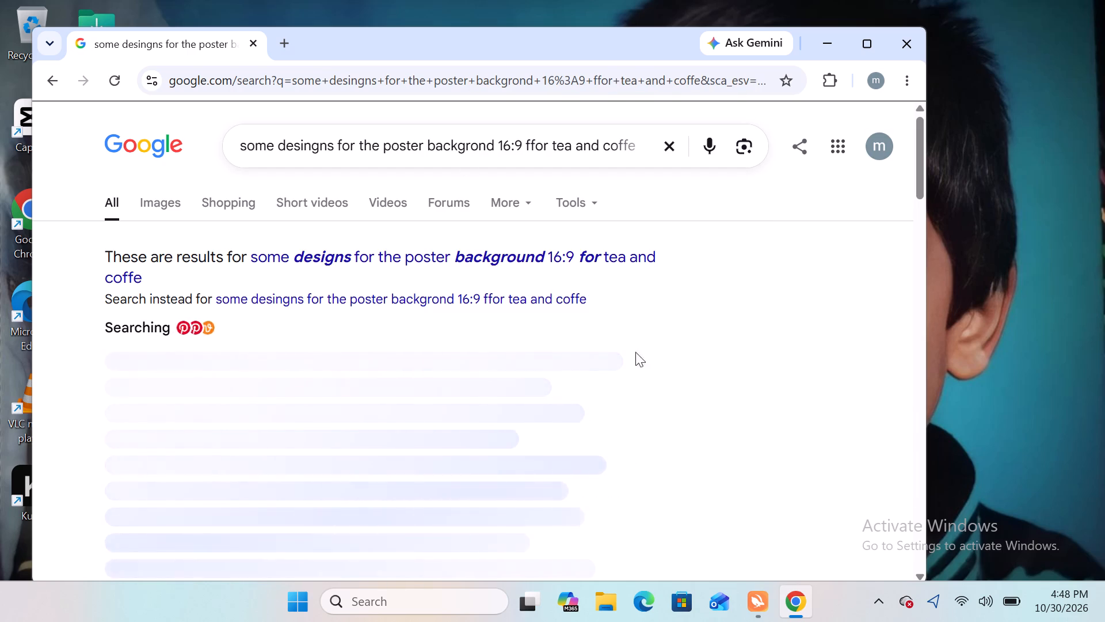
Expand the AI Overview and examine its suggested tea and coffee poster background styles.
scroll(490, 347, down, 3)
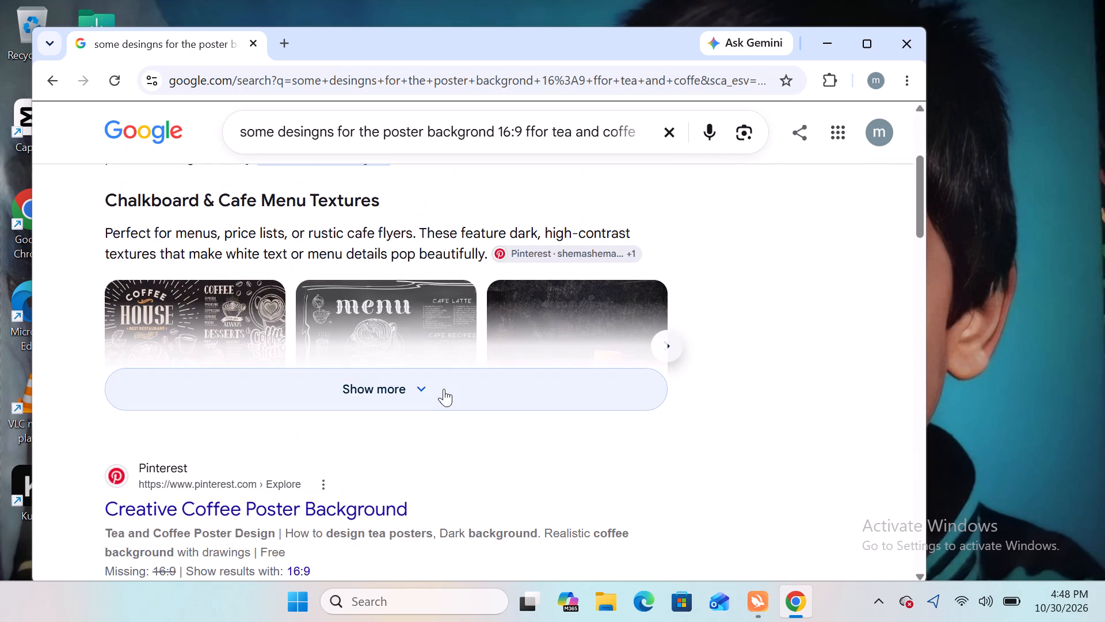
click(441, 389)
scroll(441, 389, down, 1)
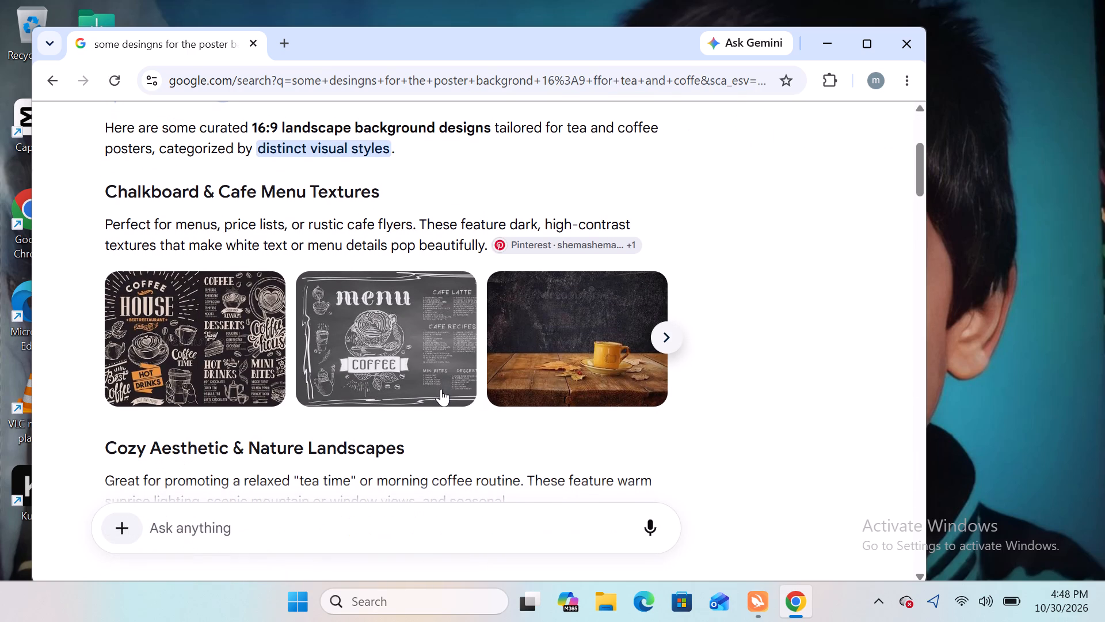
scroll(441, 389, down, 5)
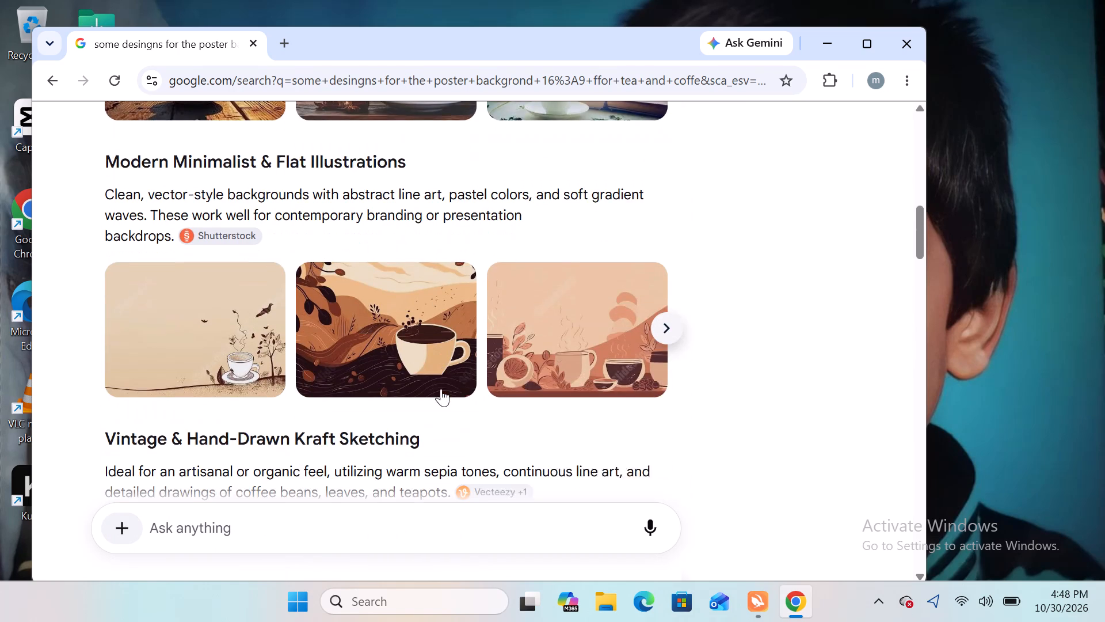
scroll(441, 389, down, 2)
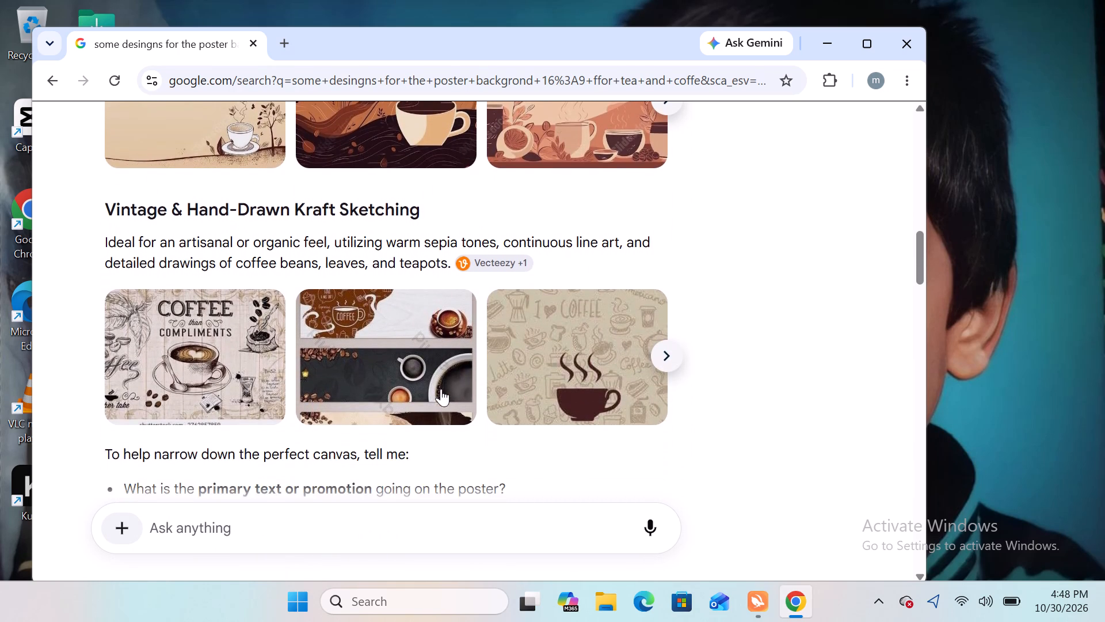
scroll(441, 389, down, 1)
scroll(441, 389, right, 1)
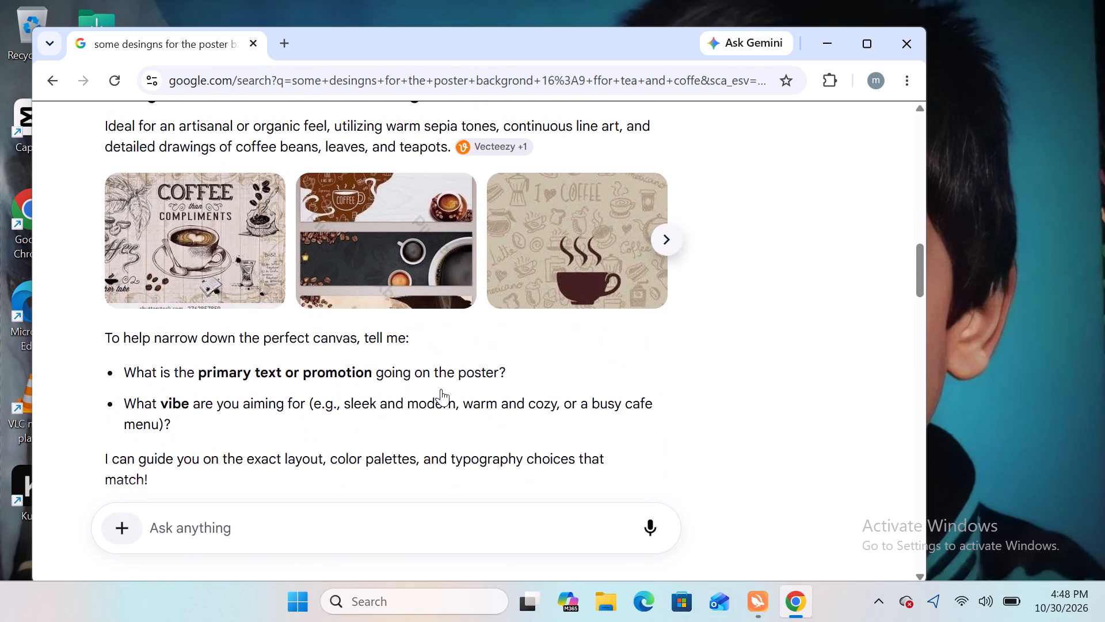
scroll(441, 389, right, 1)
scroll(441, 389, up, 2)
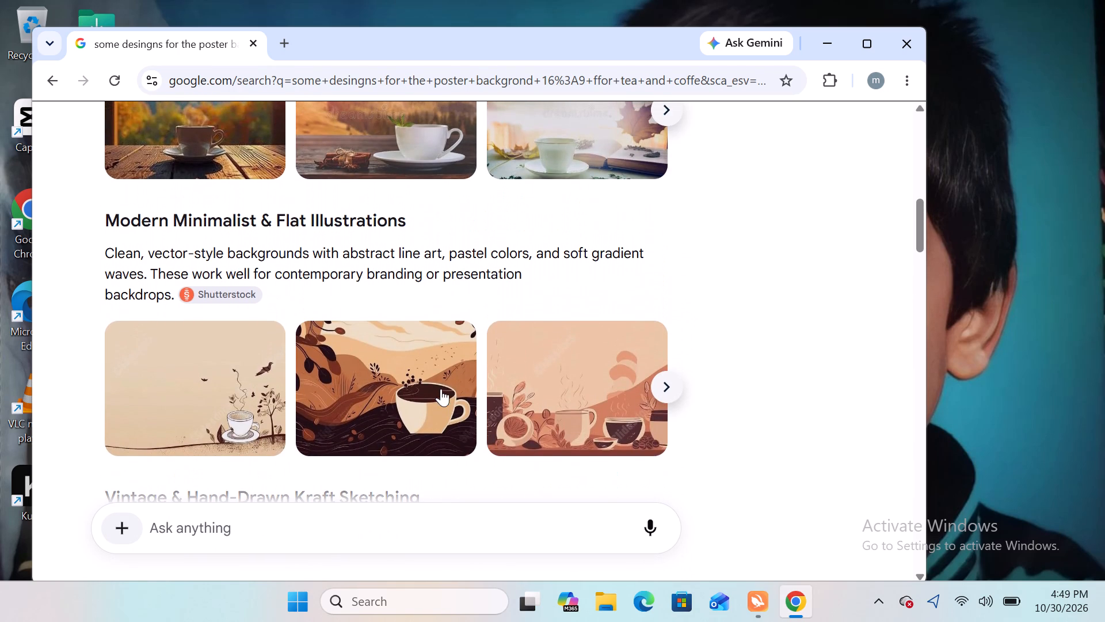
scroll(441, 389, right, 4)
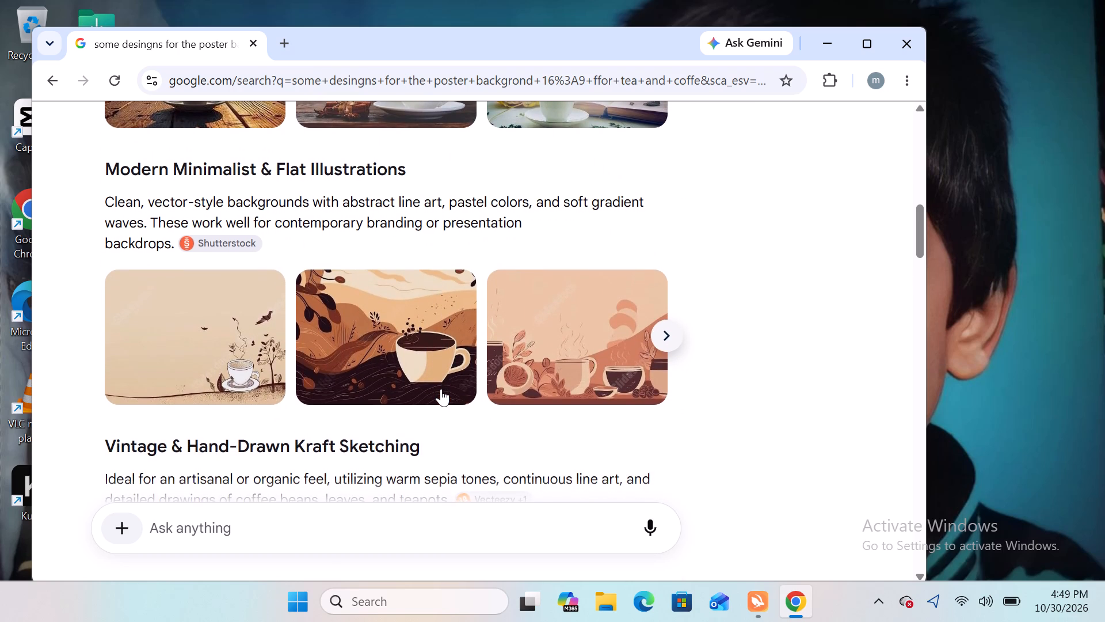
scroll(441, 389, up, 6)
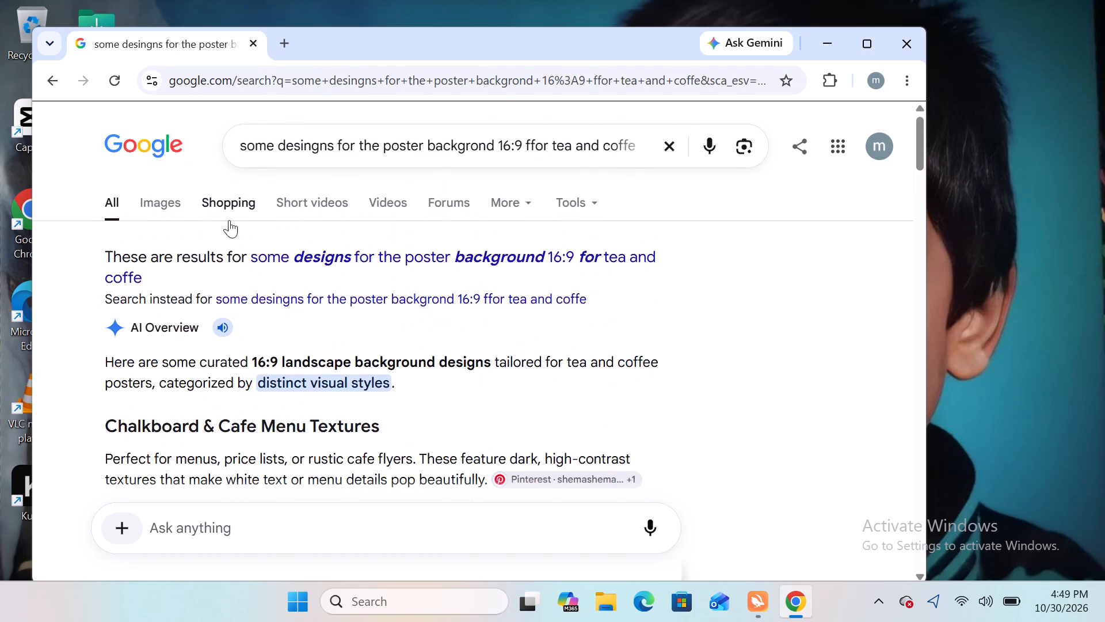
Switch to the image results and open the Pngtree source page of the beige coffee poster background with the steaming brown cup.
click(183, 210)
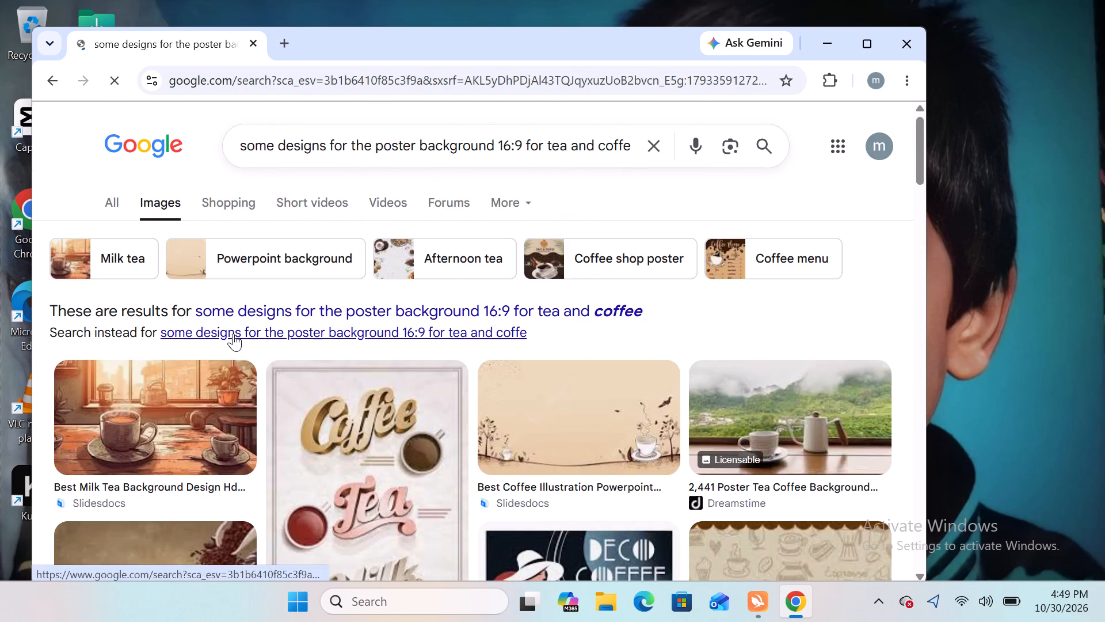
scroll(233, 333, down, 3)
scroll(233, 333, up, 1)
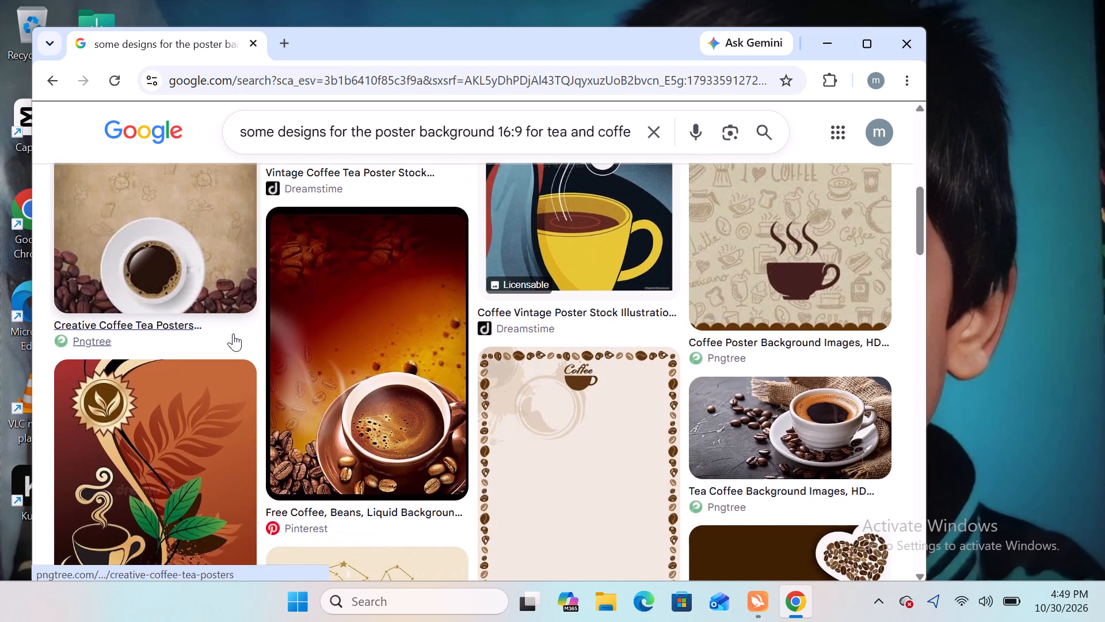
scroll(233, 333, up, 2)
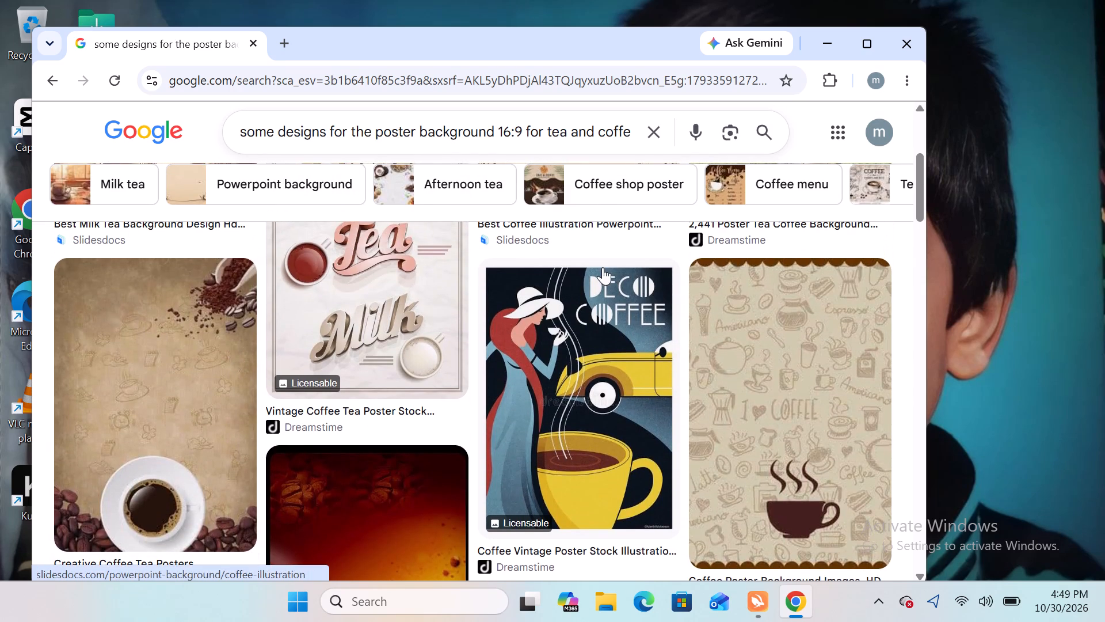
click(821, 394)
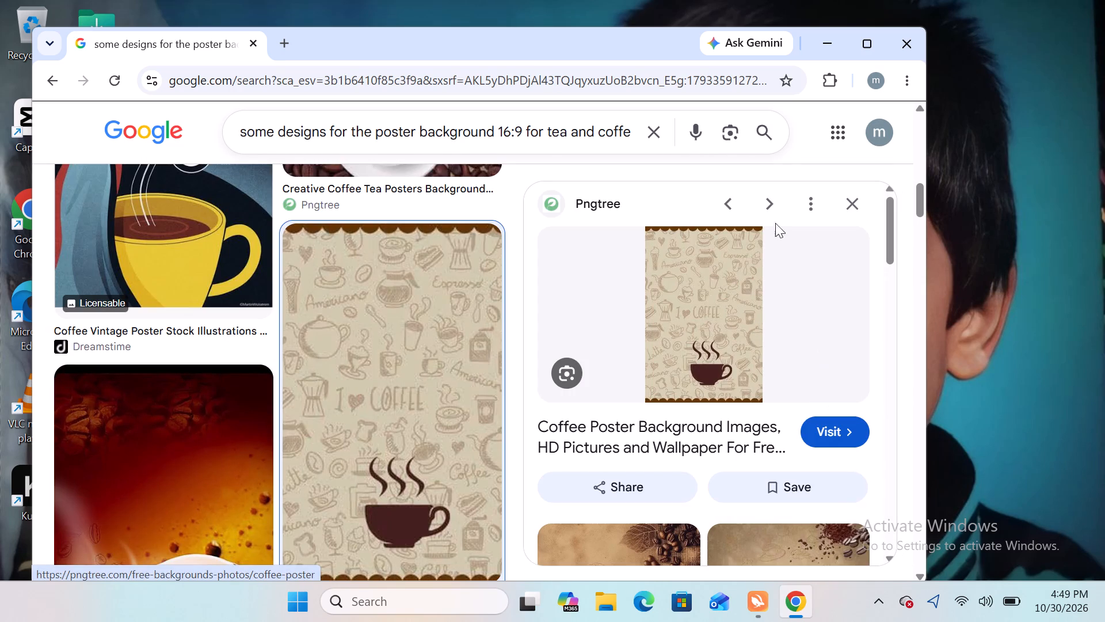
click(818, 203)
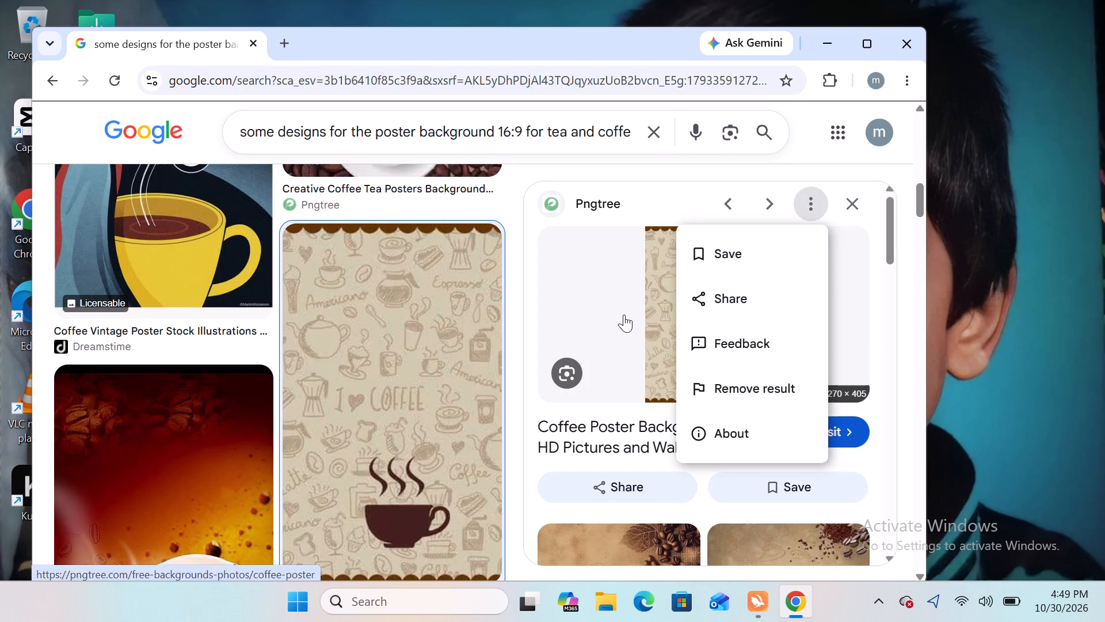
click(624, 314)
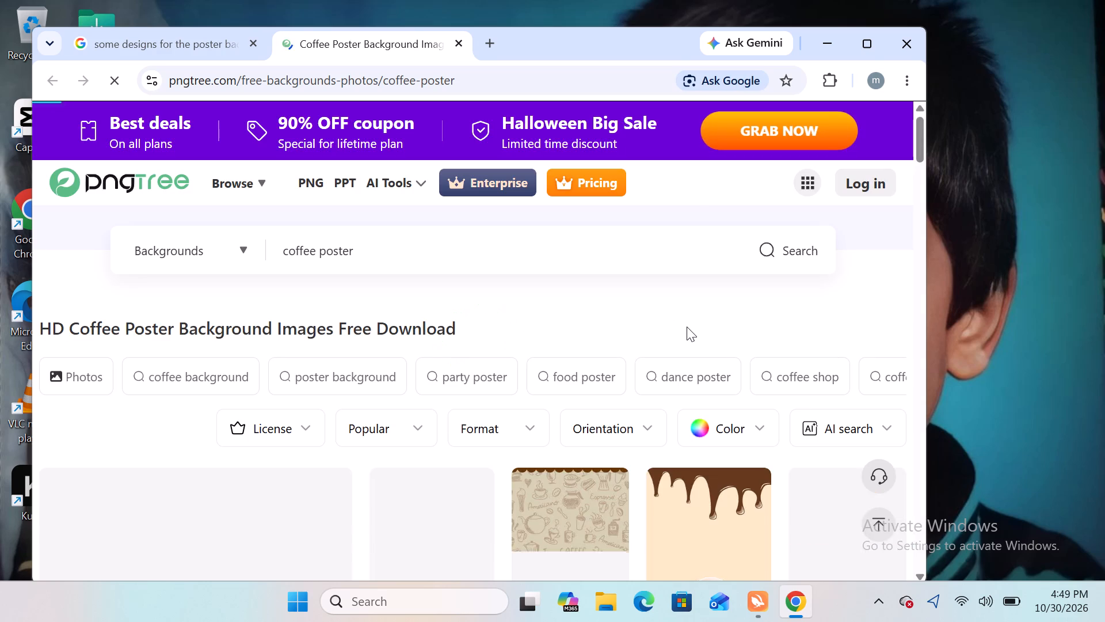
Browse Pngtree's coffee poster backgrounds and open the beige "I love coffee" coffee shop poster background.
scroll(424, 446, down, 3)
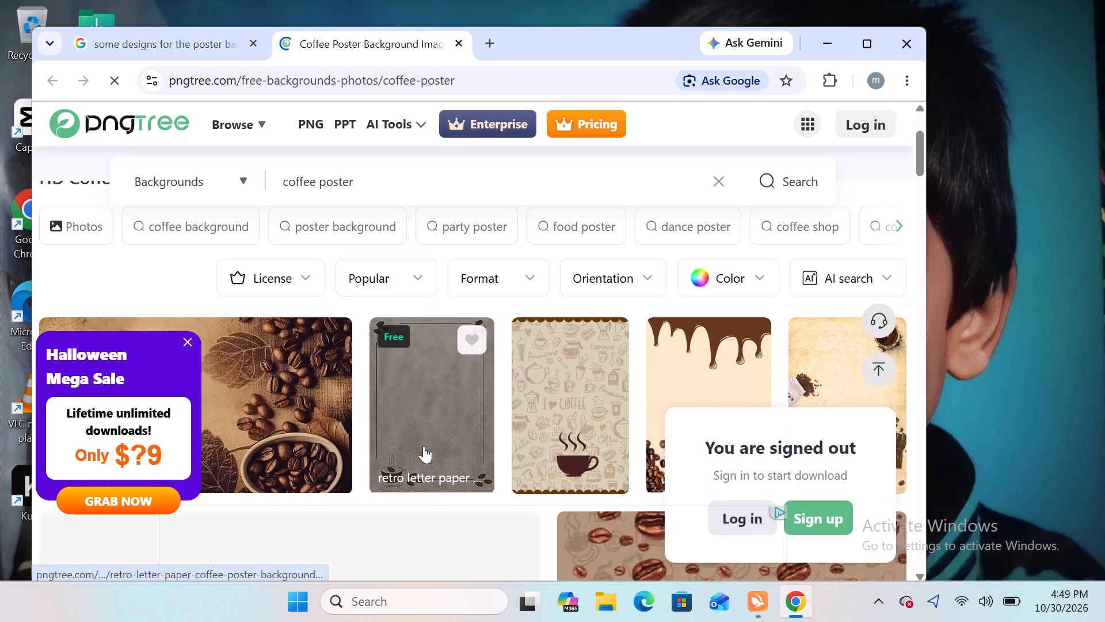
scroll(424, 446, down, 1)
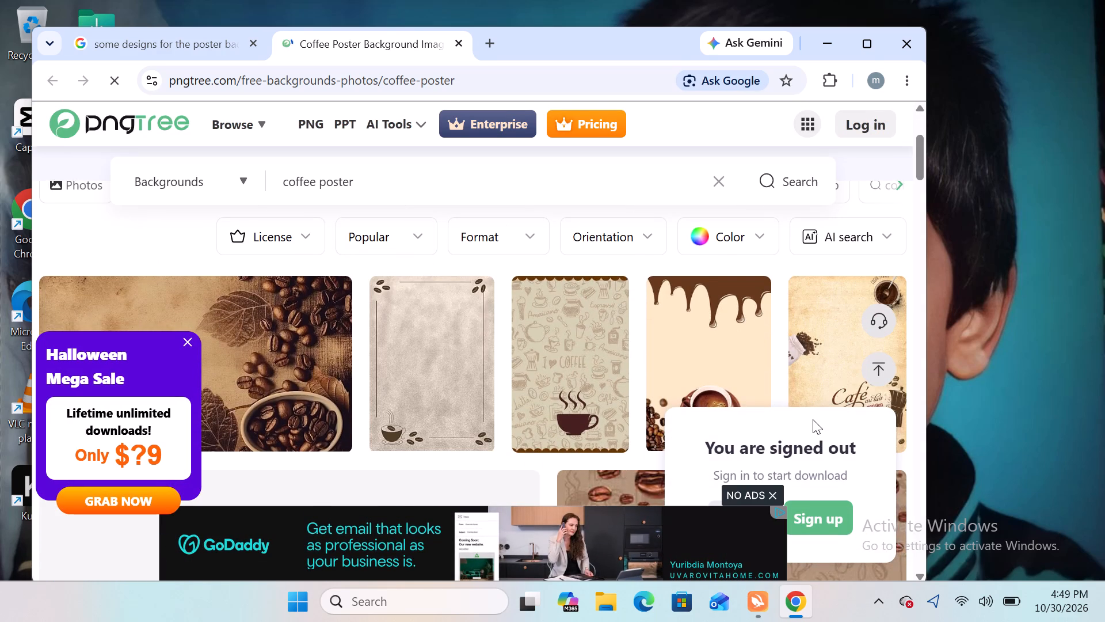
scroll(594, 374, down, 1)
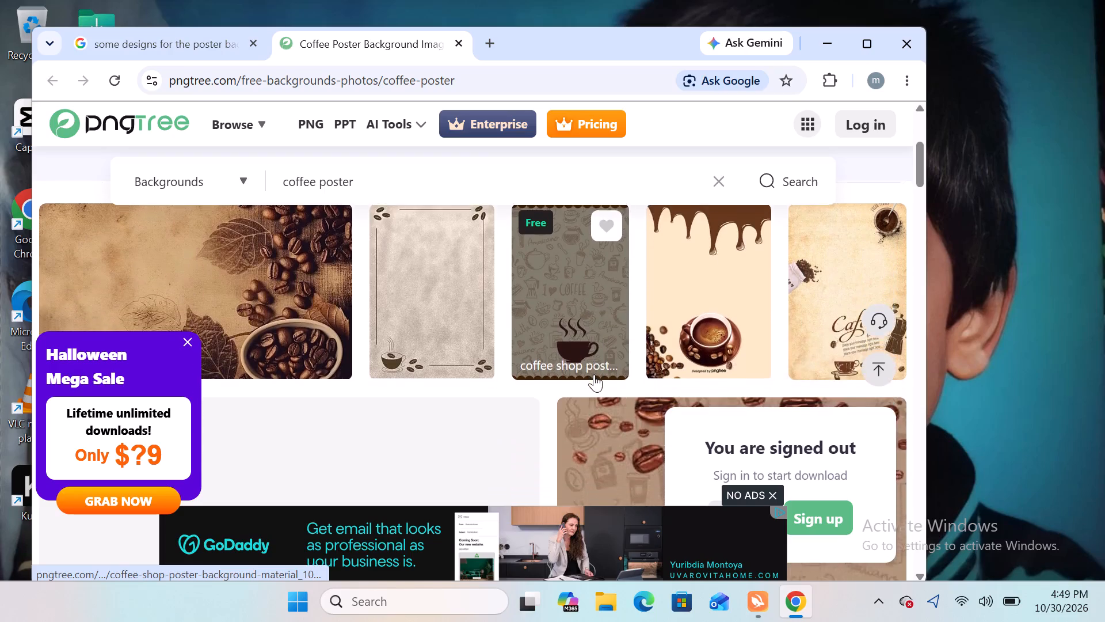
scroll(594, 374, down, 1)
scroll(594, 374, up, 2)
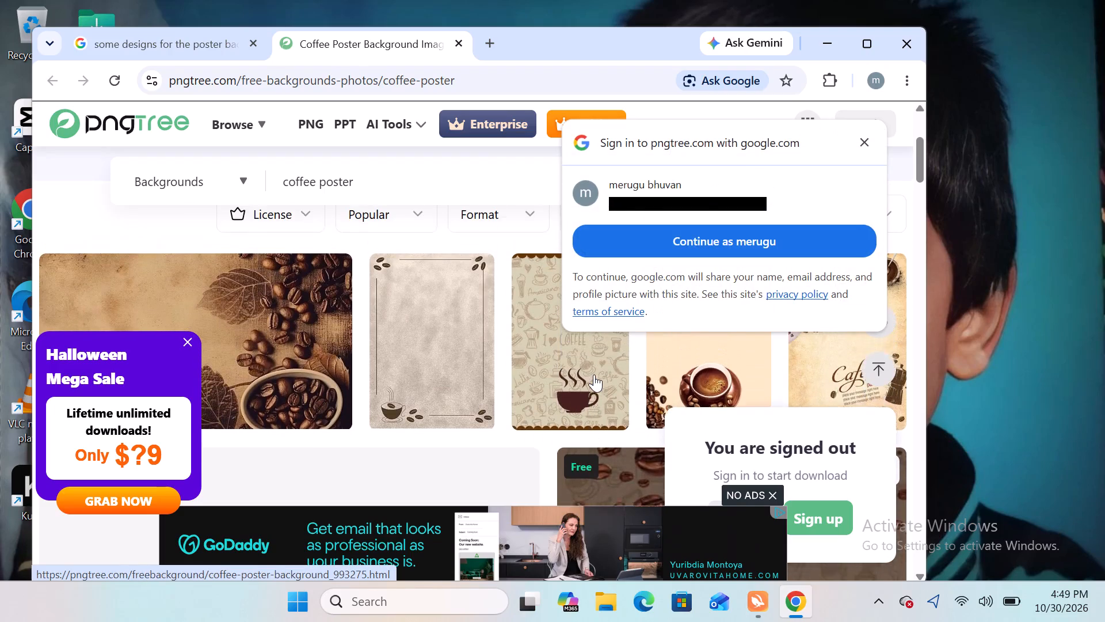
scroll(594, 374, up, 1)
click(594, 374)
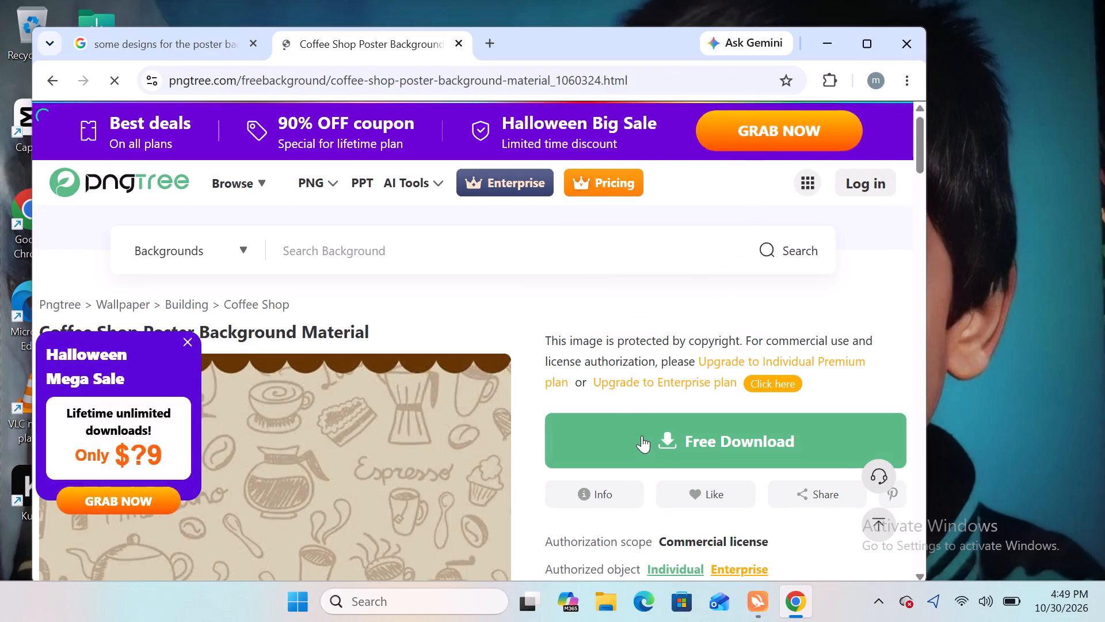
Start the free download of the Coffee Shop Poster Background Material image.
click(649, 446)
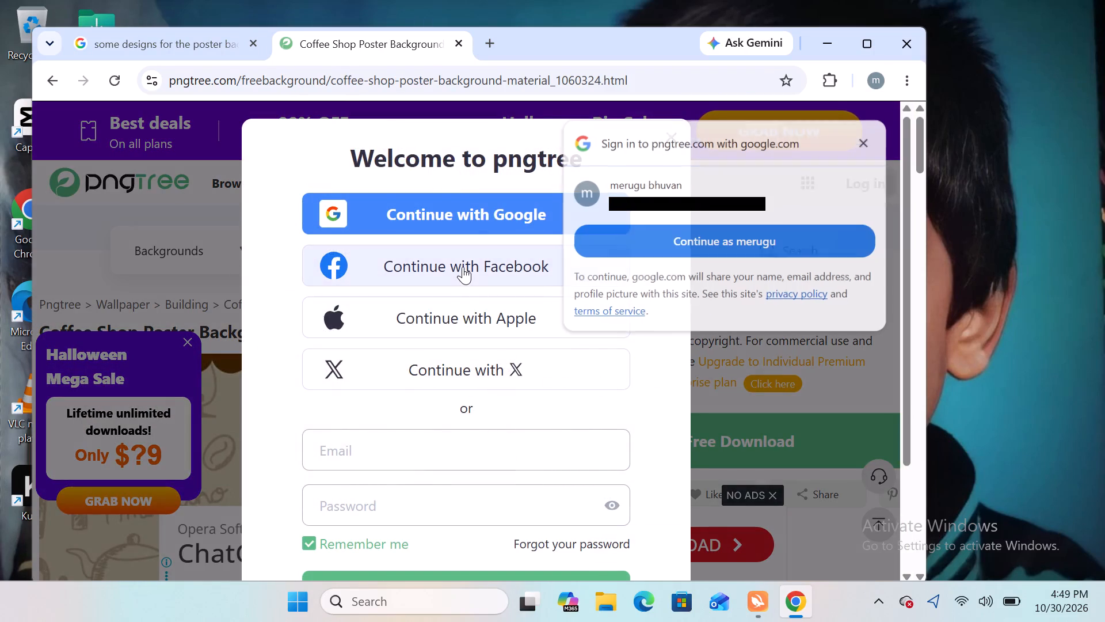
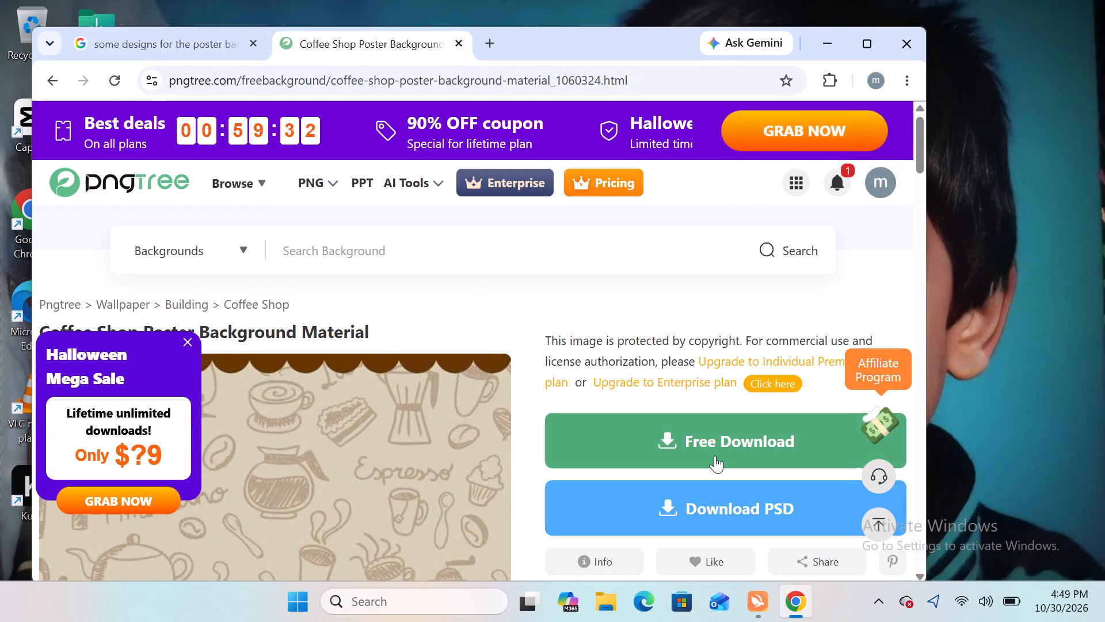
Download the Coffee Shop Poster Background Material image using the Free Plan's Relax Download option.
click(715, 456)
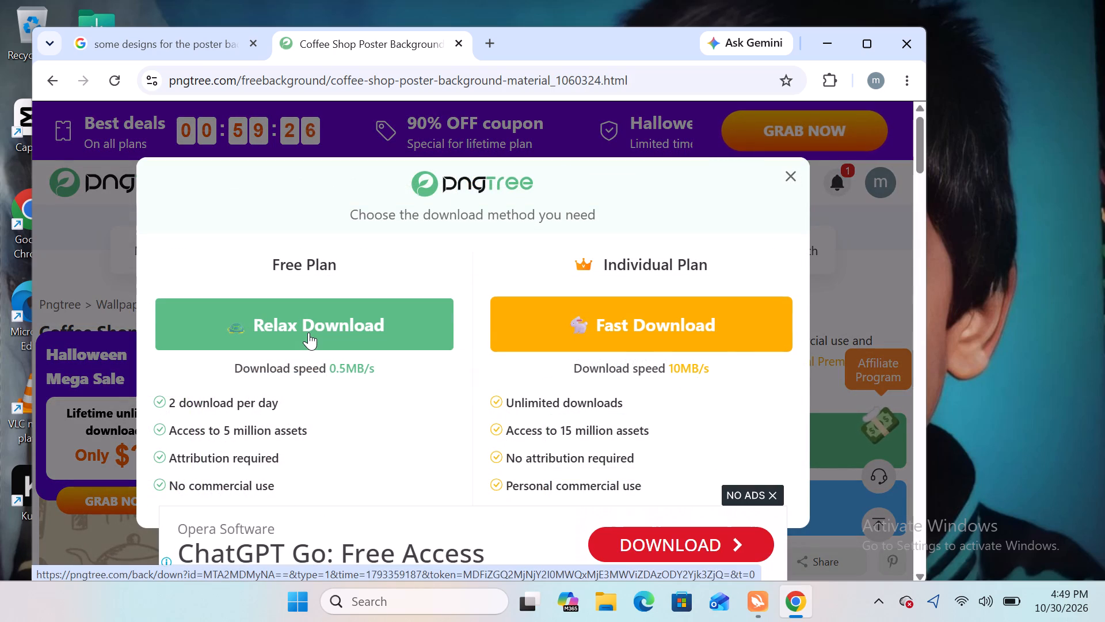
click(308, 332)
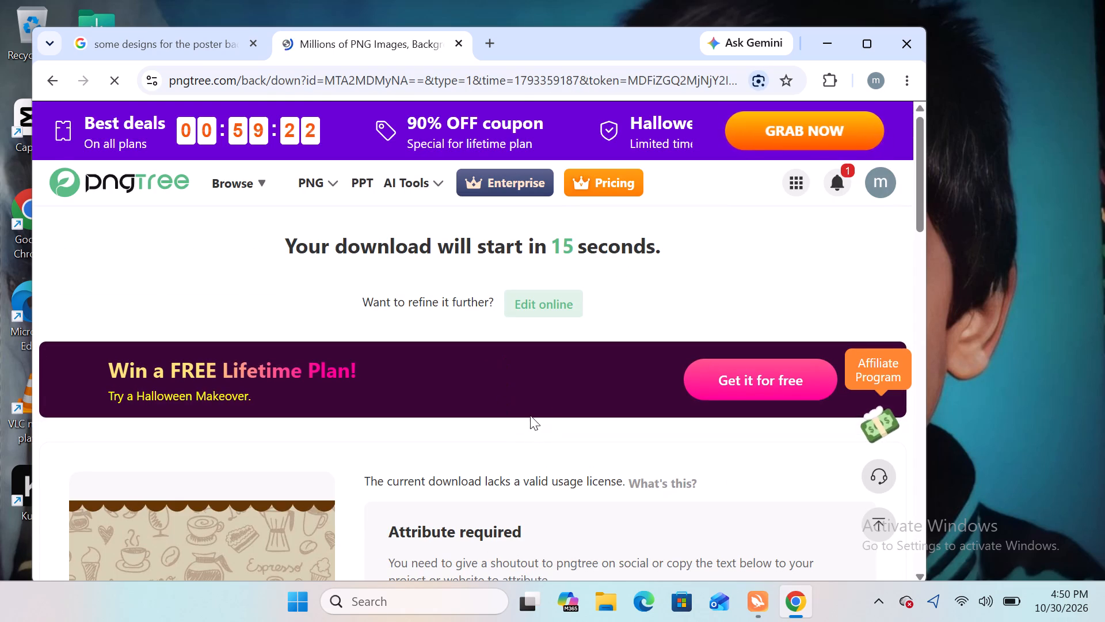
scroll(545, 397, down, 4)
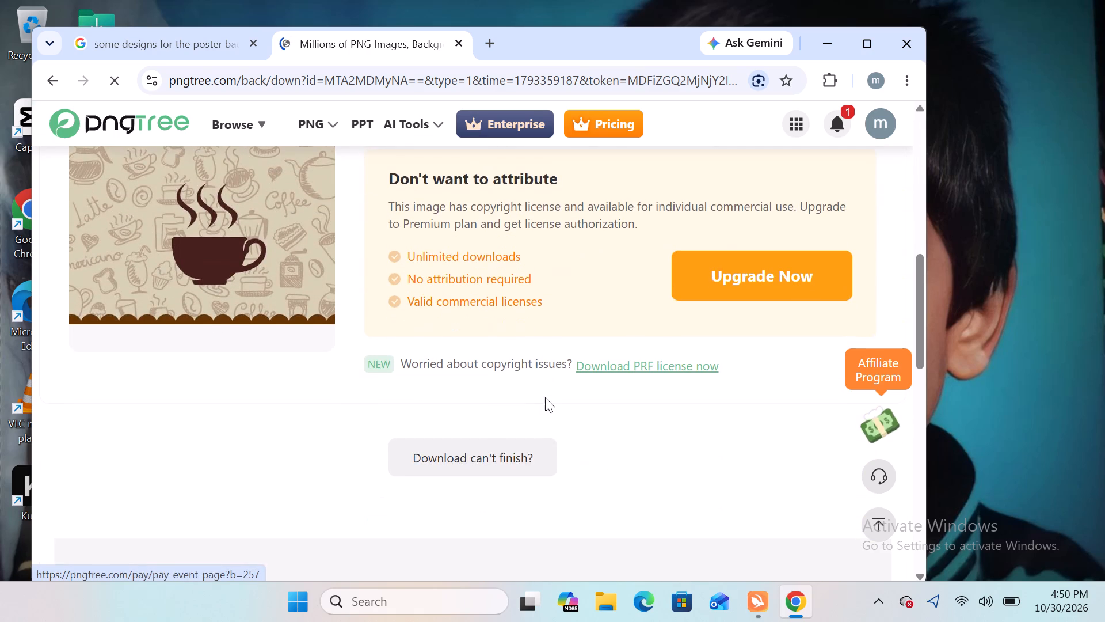
scroll(545, 397, down, 1)
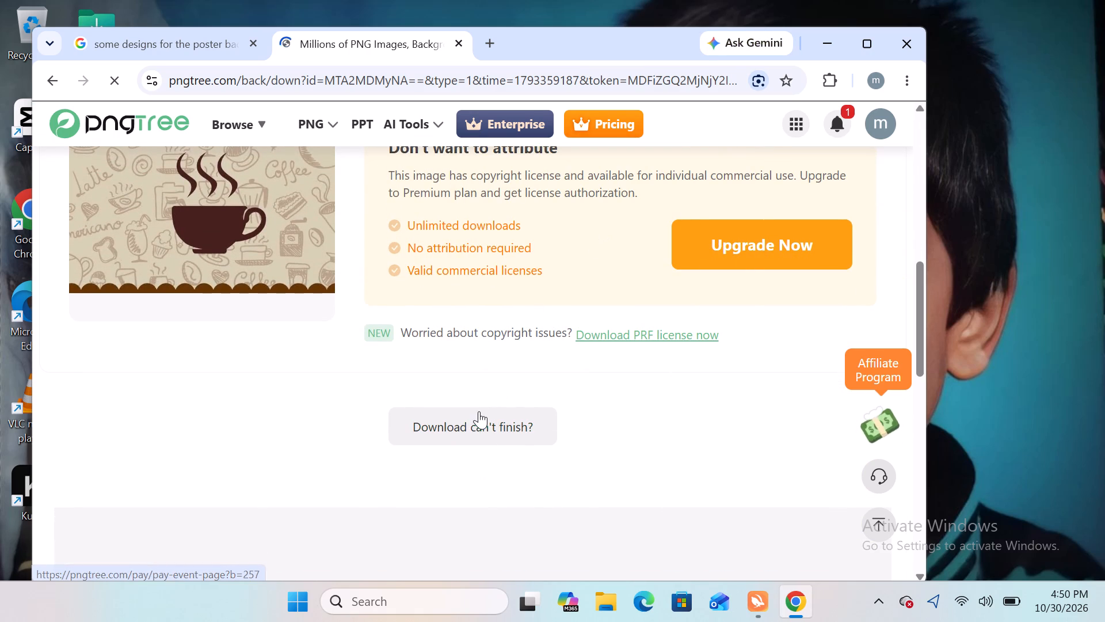
scroll(504, 341, right, 1)
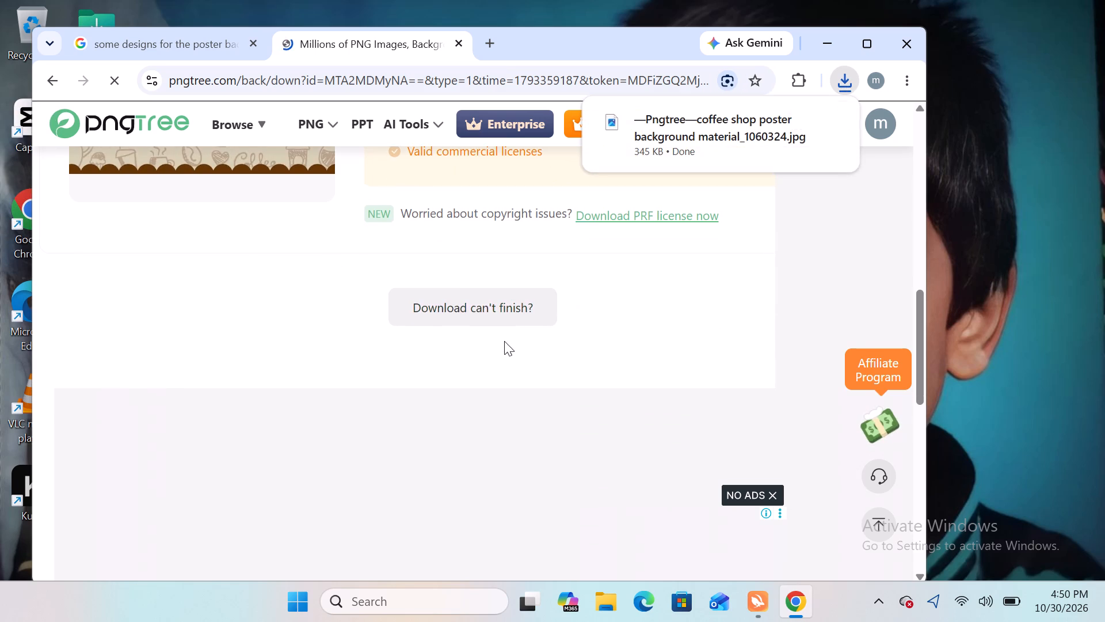
scroll(504, 341, right, 1)
click(682, 151)
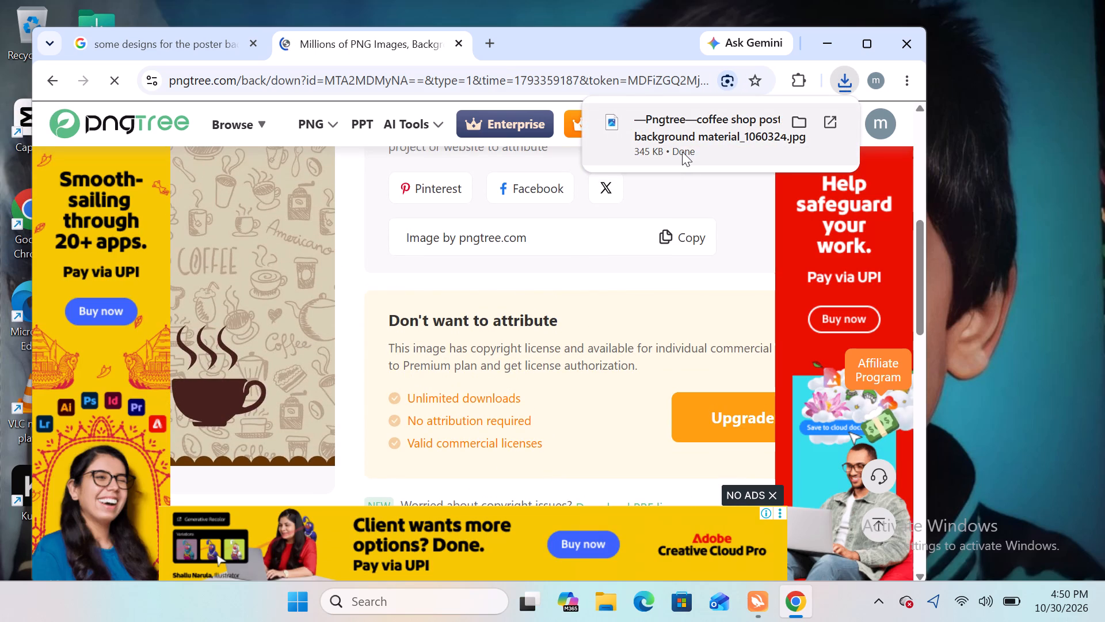
click(682, 151)
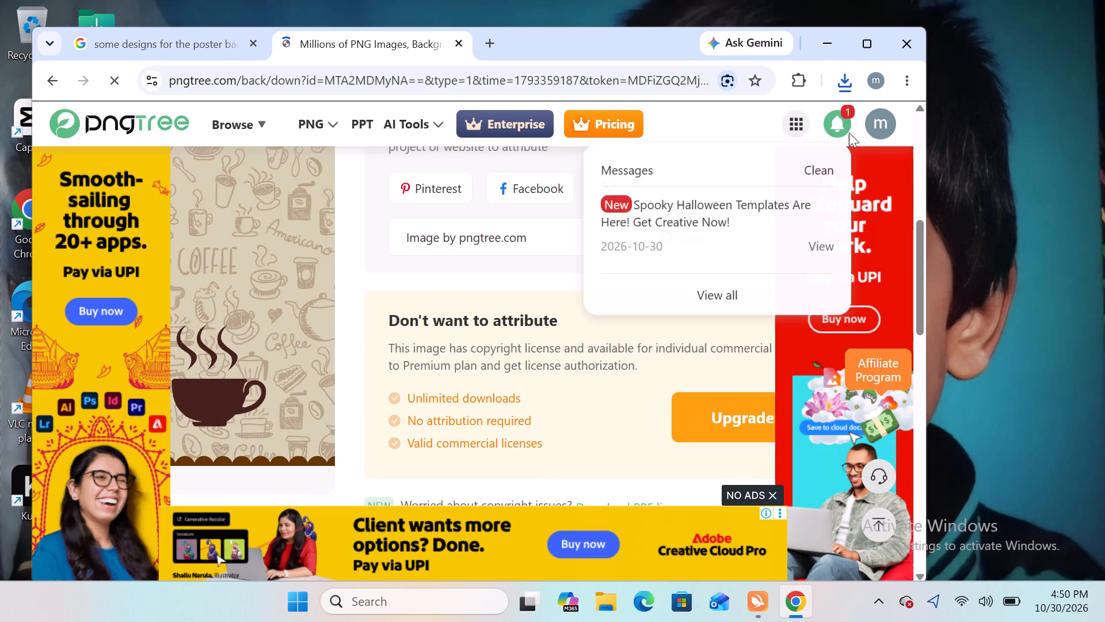
click(844, 69)
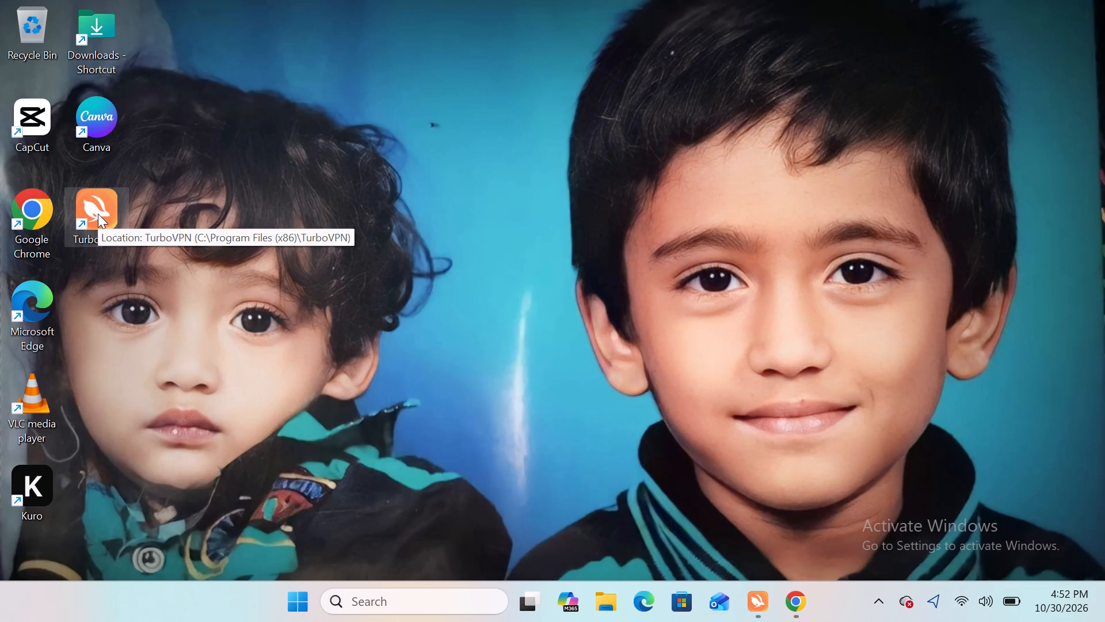
double_click(98, 214)
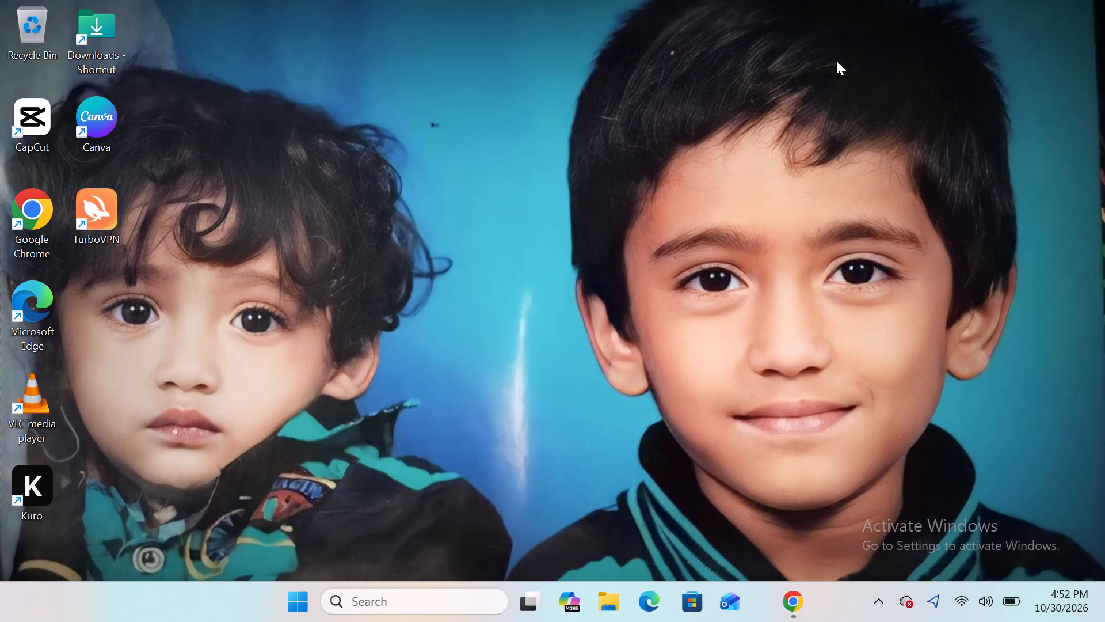
key(space)
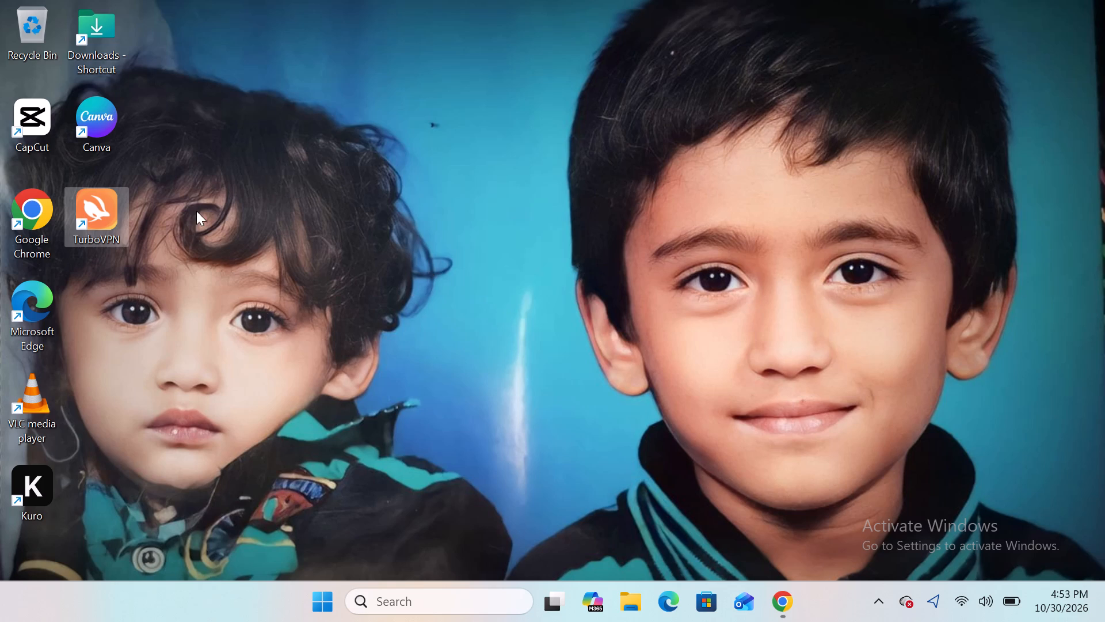
Open a new Google Chrome window and activate the Google search box on the new tab page.
double_click(30, 213)
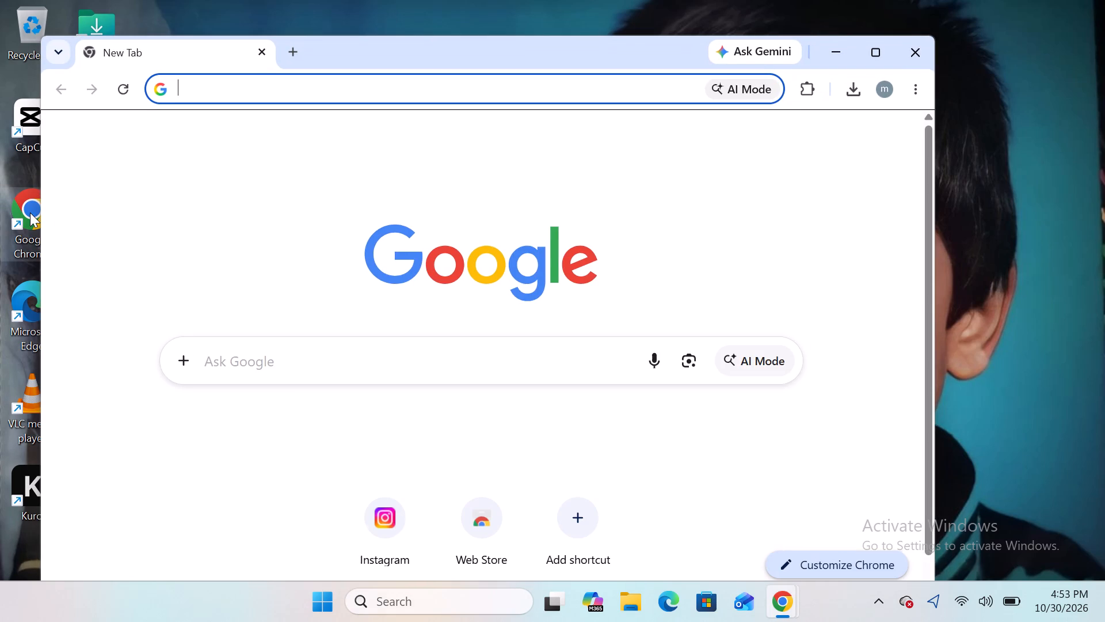
click(256, 351)
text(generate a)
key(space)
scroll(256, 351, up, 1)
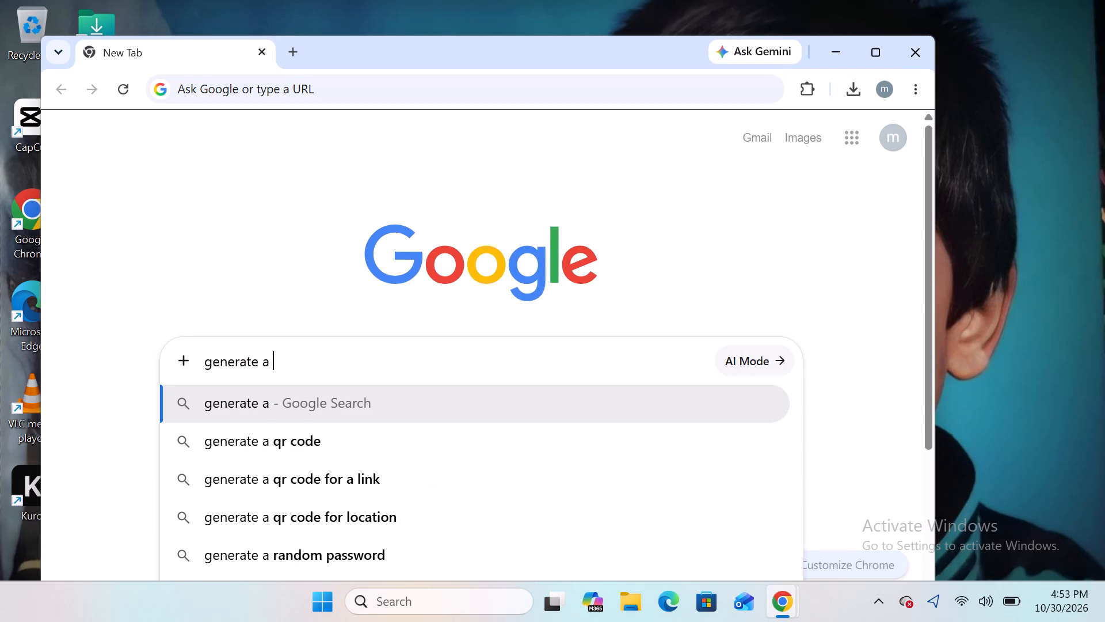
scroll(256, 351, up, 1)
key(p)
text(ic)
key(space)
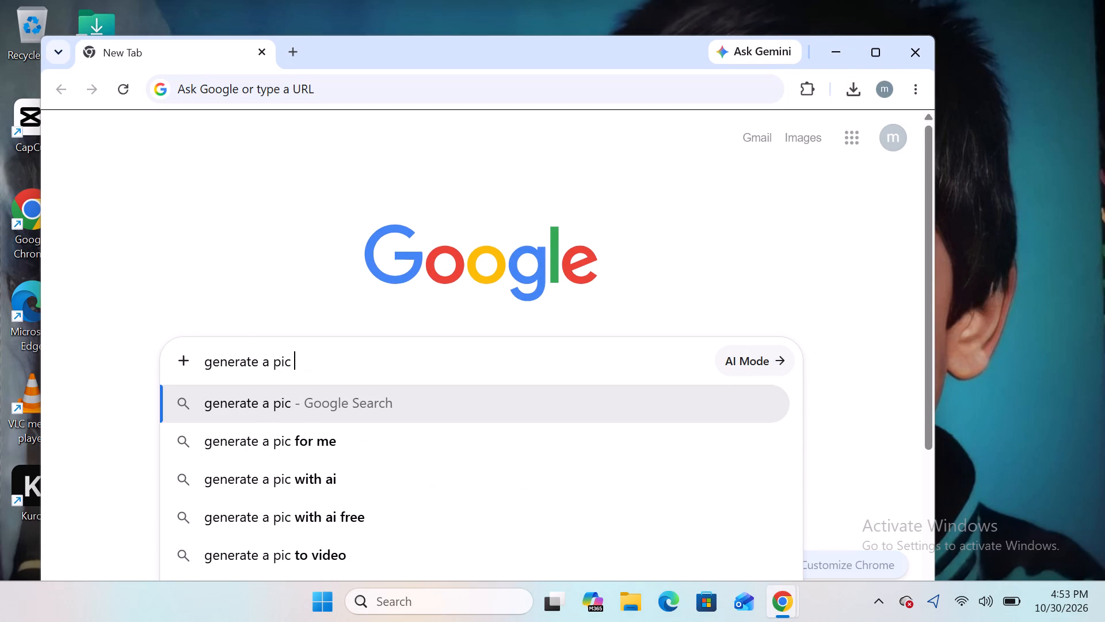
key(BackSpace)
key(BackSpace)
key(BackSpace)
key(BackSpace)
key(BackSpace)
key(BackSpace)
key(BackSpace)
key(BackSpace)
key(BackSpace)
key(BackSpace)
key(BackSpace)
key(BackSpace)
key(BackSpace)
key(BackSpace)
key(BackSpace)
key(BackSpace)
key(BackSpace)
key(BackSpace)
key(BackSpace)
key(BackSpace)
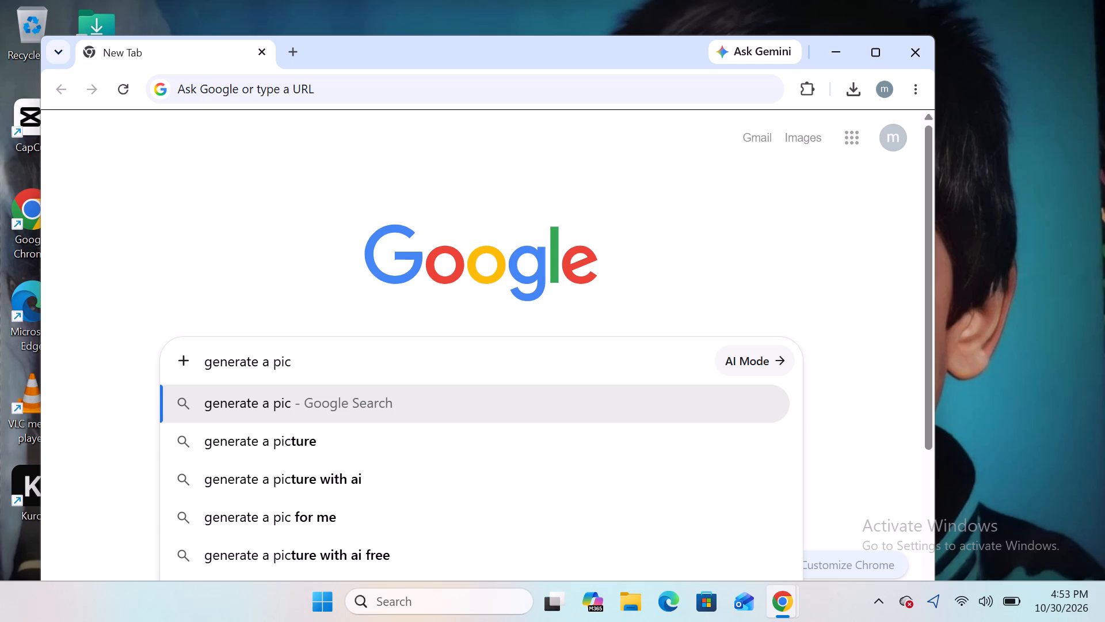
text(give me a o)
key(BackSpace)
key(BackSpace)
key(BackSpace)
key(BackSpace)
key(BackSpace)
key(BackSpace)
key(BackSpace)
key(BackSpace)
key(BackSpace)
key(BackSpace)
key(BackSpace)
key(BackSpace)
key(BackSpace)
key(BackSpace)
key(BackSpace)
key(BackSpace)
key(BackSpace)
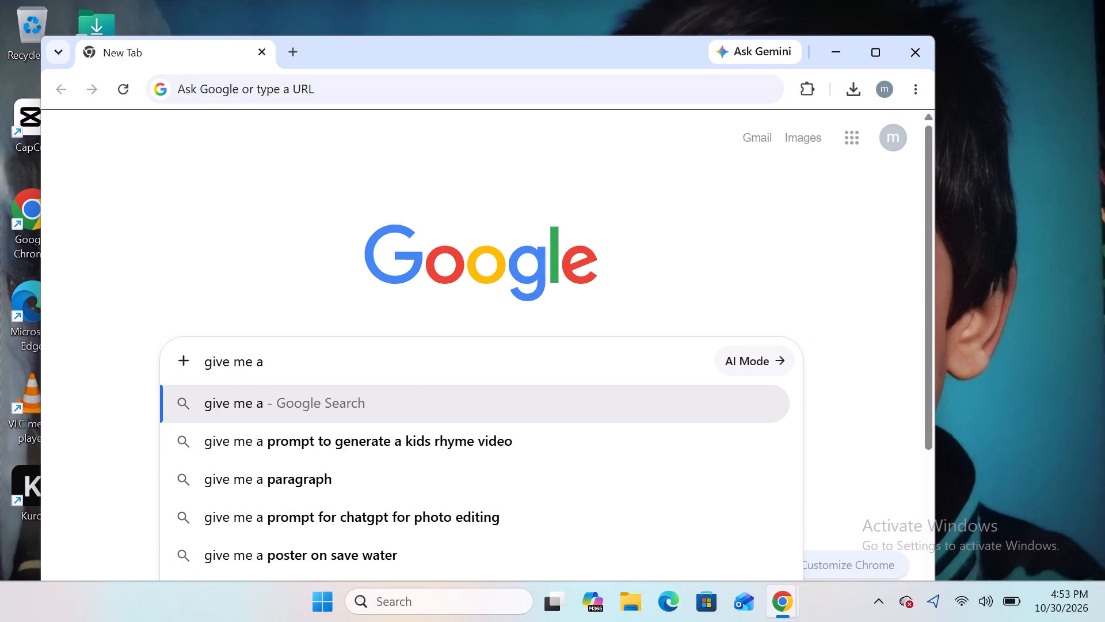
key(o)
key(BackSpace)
Search Google for "pictre of combination of suramanayam,ayyapa,ganesh".
text(pictre of combination)
key(space)
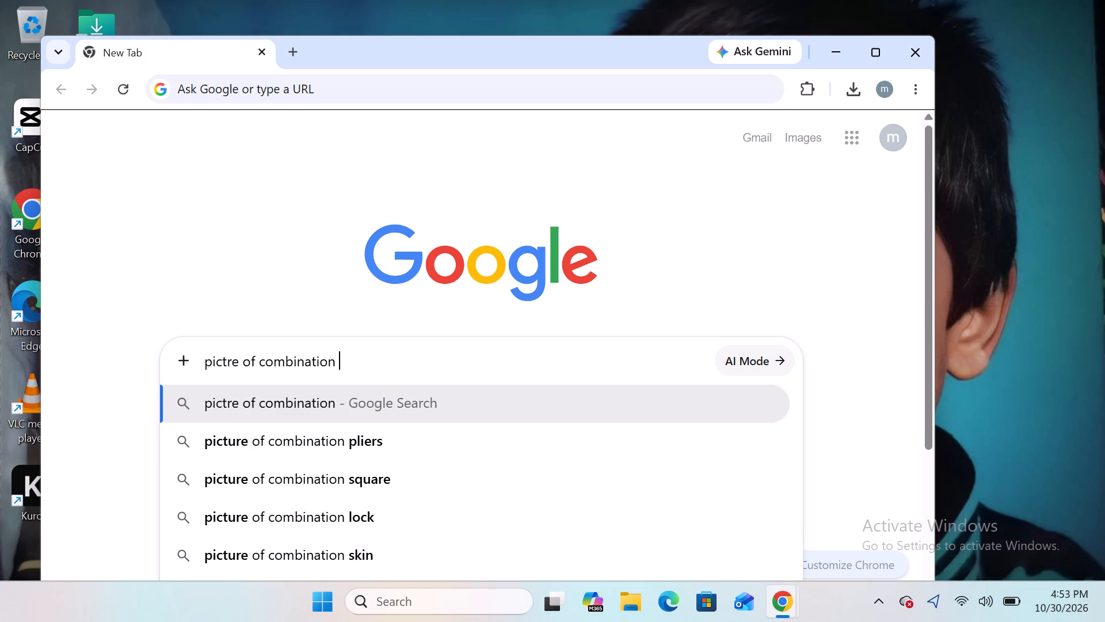
text(of)
key(space)
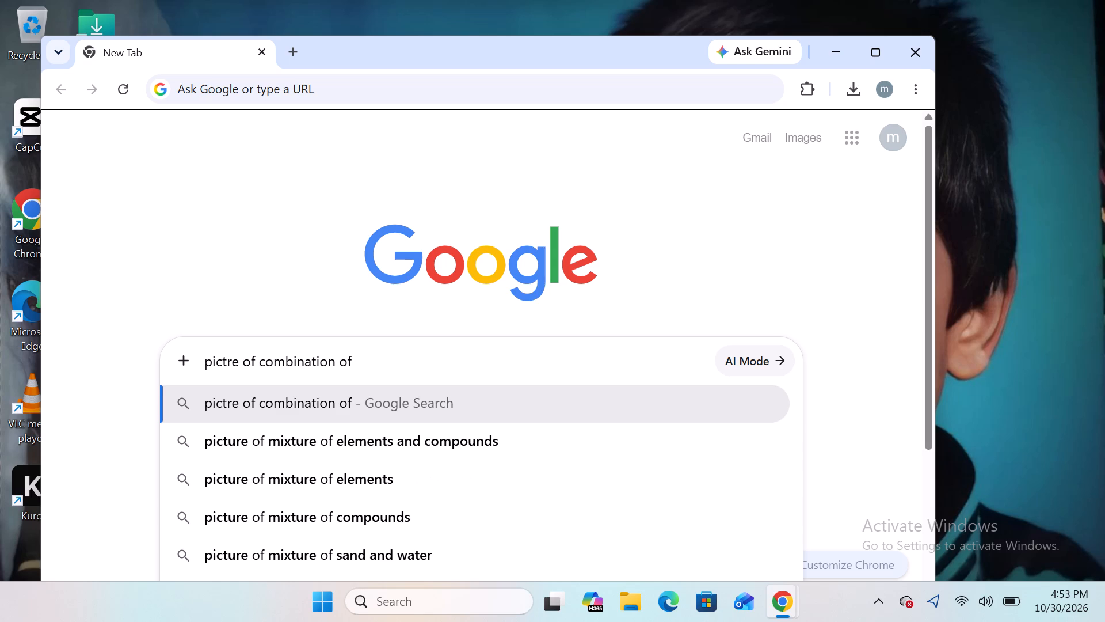
text(suramanayam)
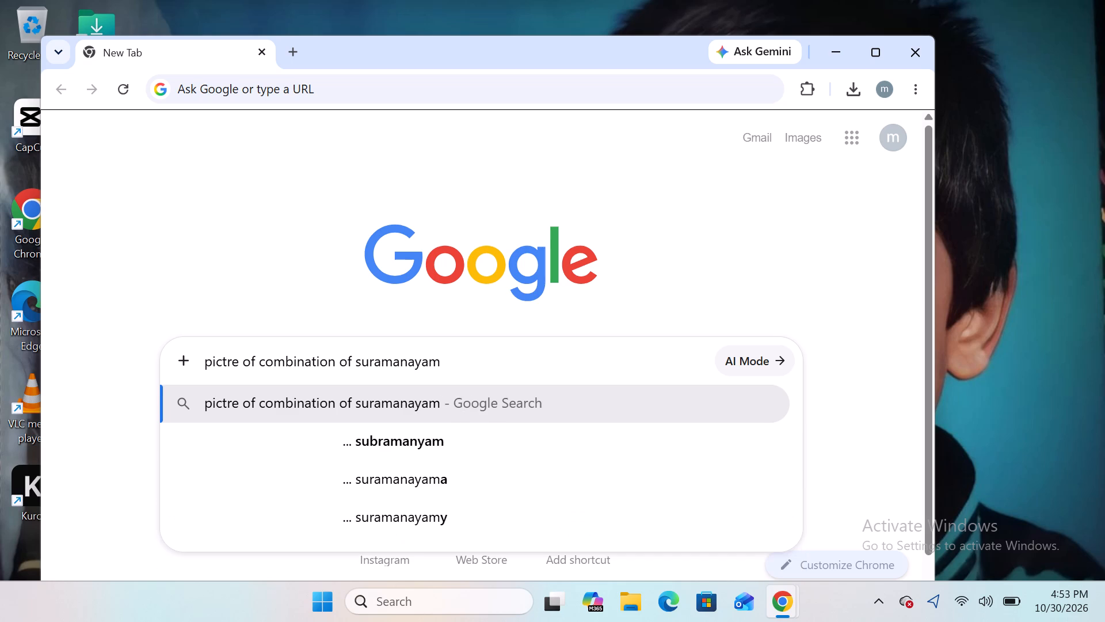
key(comma)
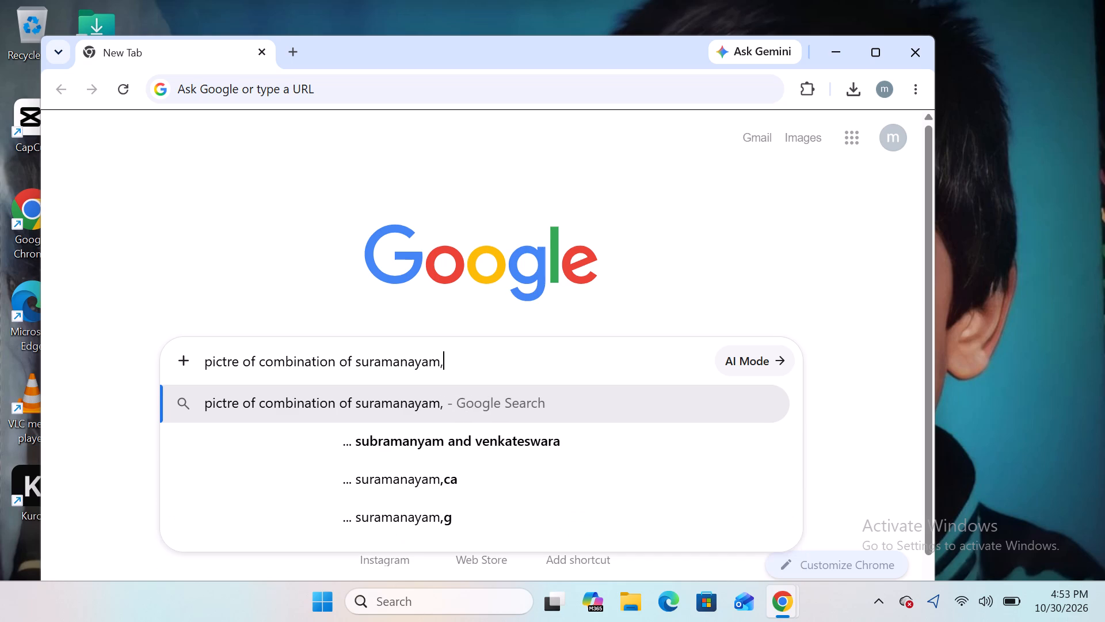
text(ayyapa)
key(space)
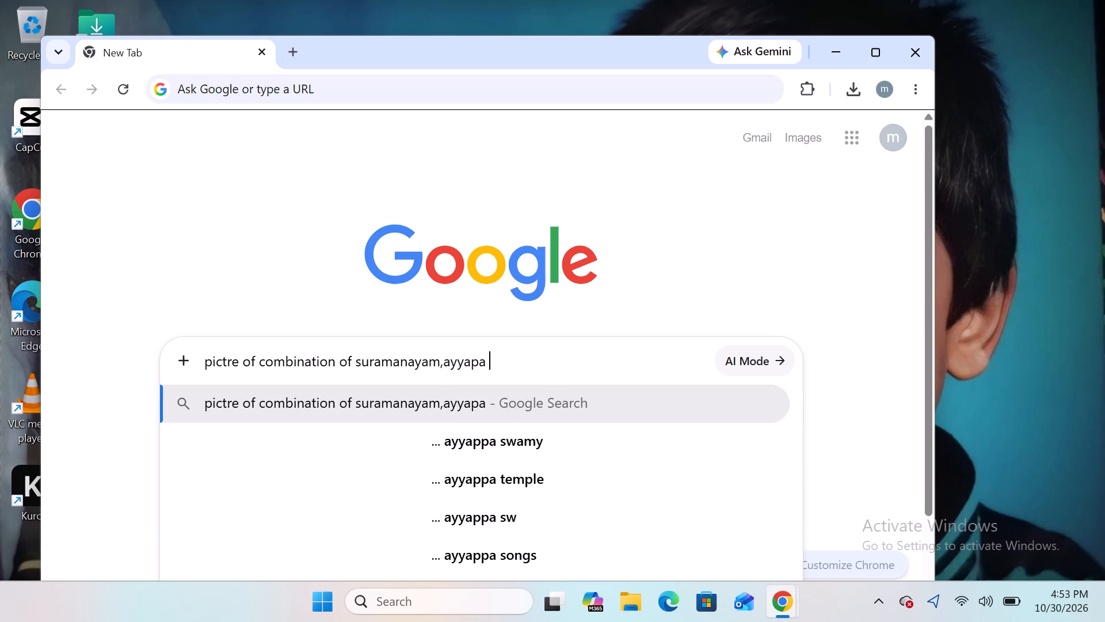
key(BackSpace)
key(comma)
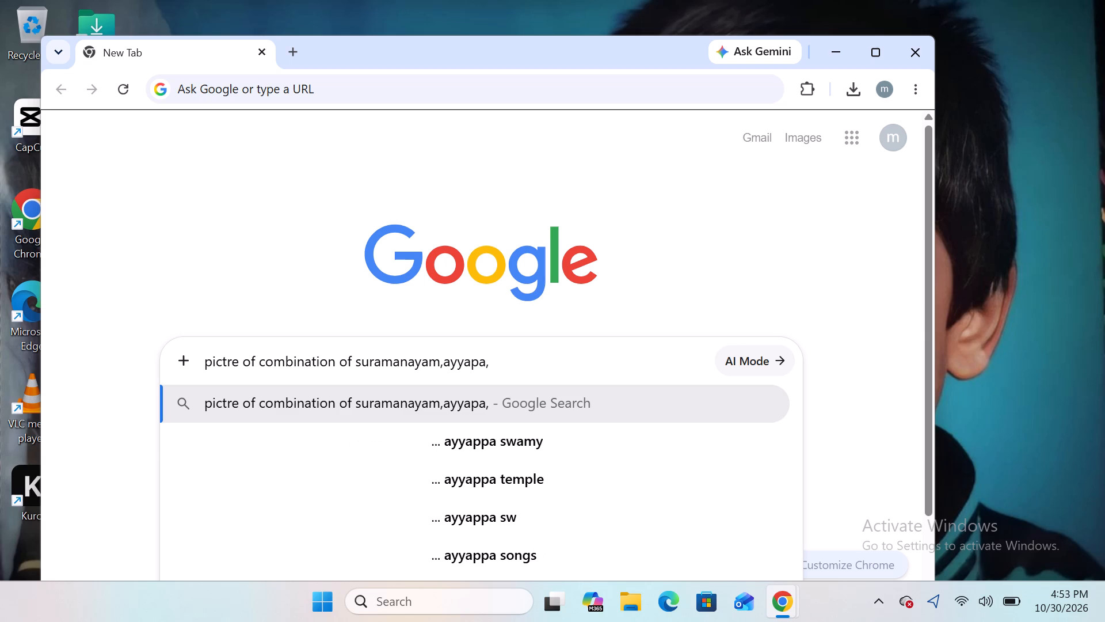
text(ganesh)
key(Return)
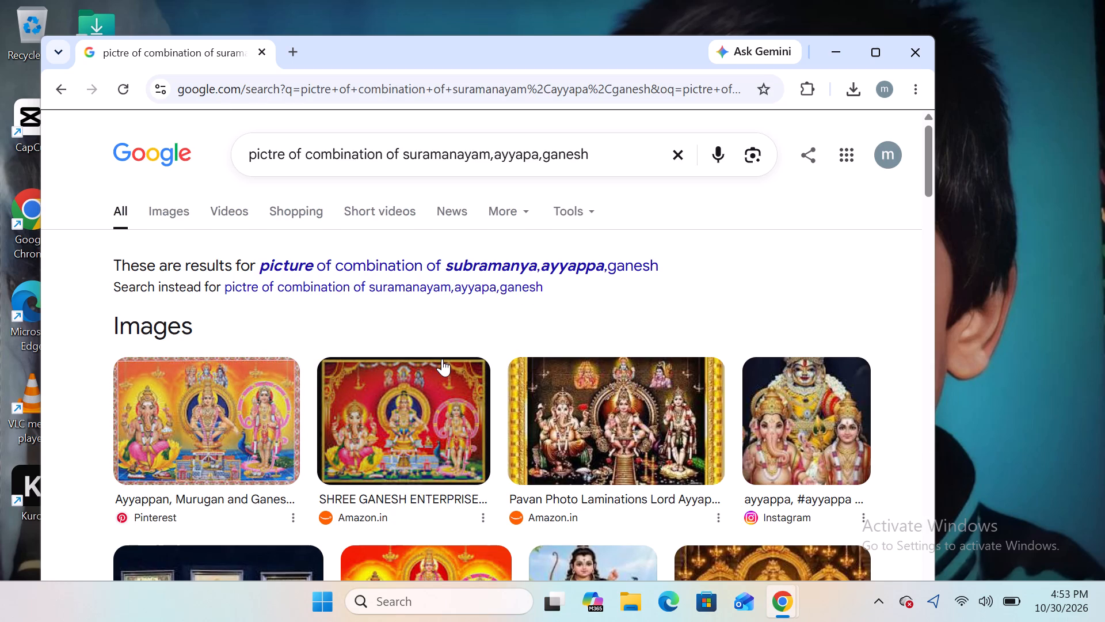
Browse the image results for combined Subramanya, Ayyappa and Ganesh pictures, expanding the results to show more images.
scroll(442, 359, down, 1)
scroll(442, 359, right, 2)
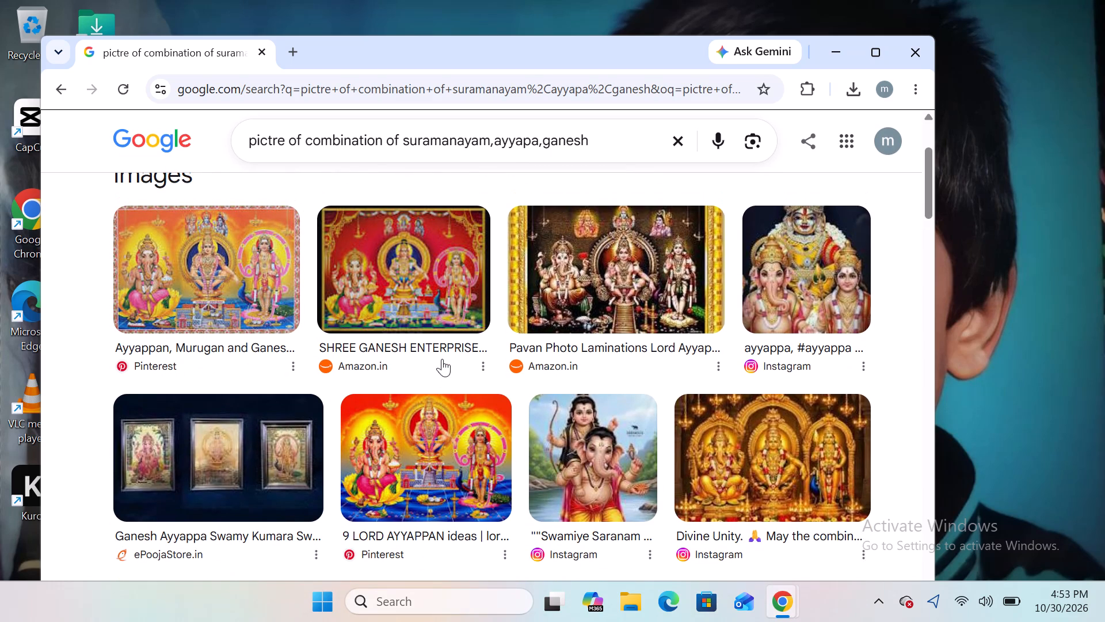
scroll(442, 359, right, 1)
scroll(442, 359, down, 2)
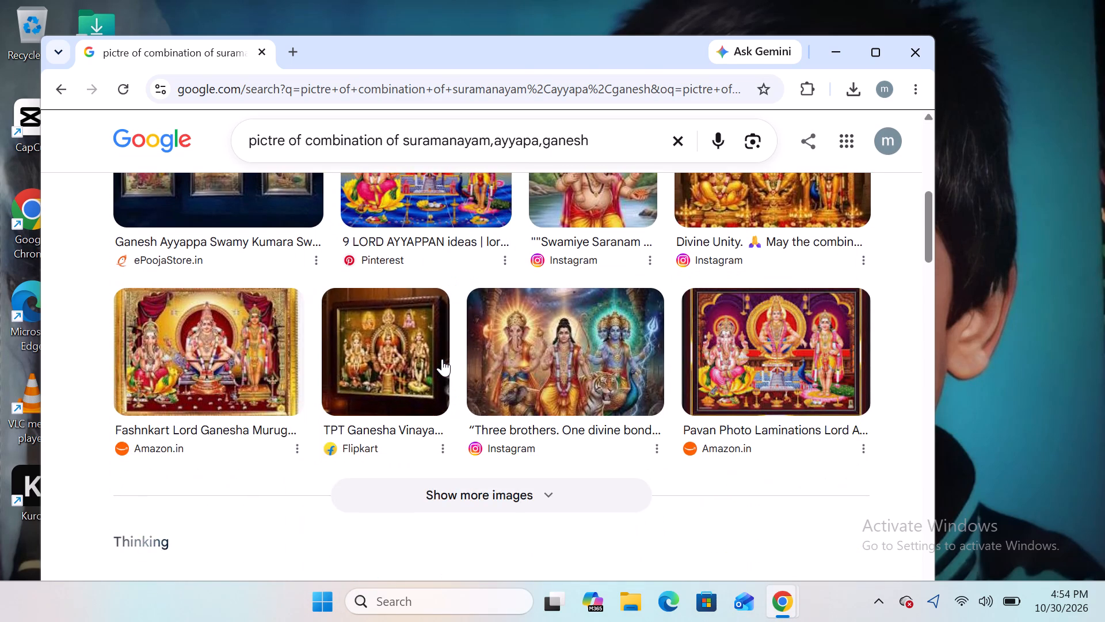
scroll(442, 359, down, 1)
click(445, 439)
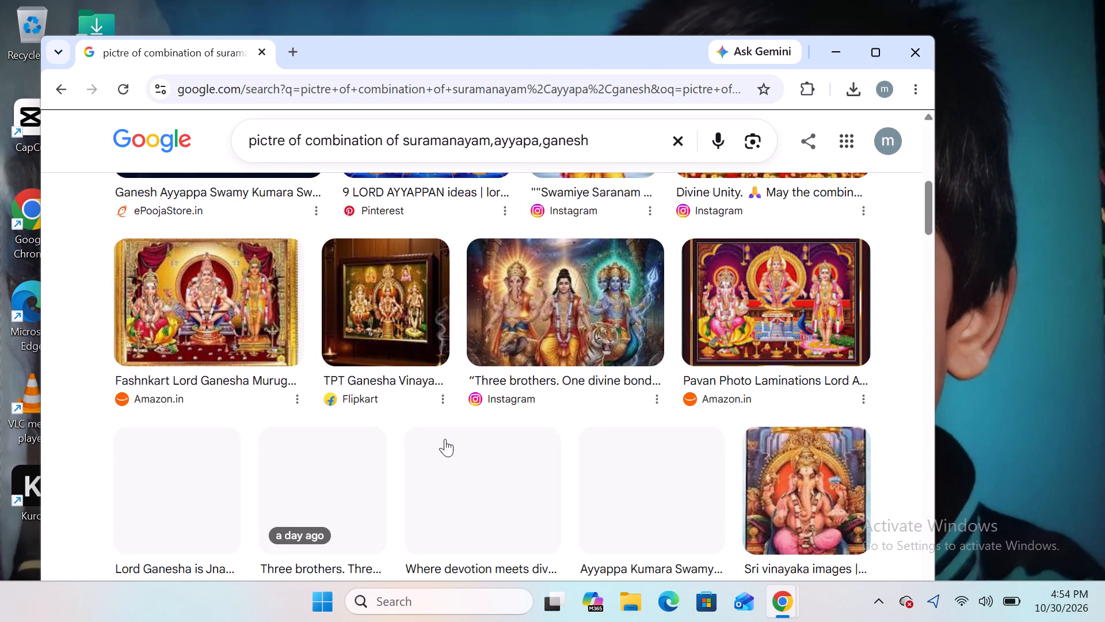
scroll(445, 439, down, 1)
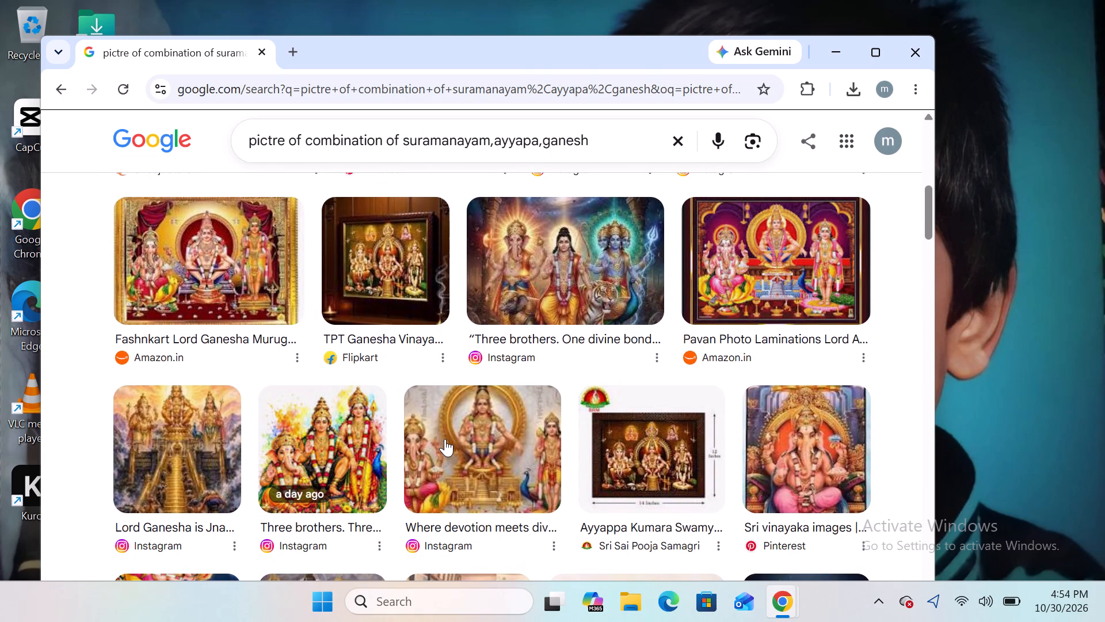
scroll(445, 439, down, 2)
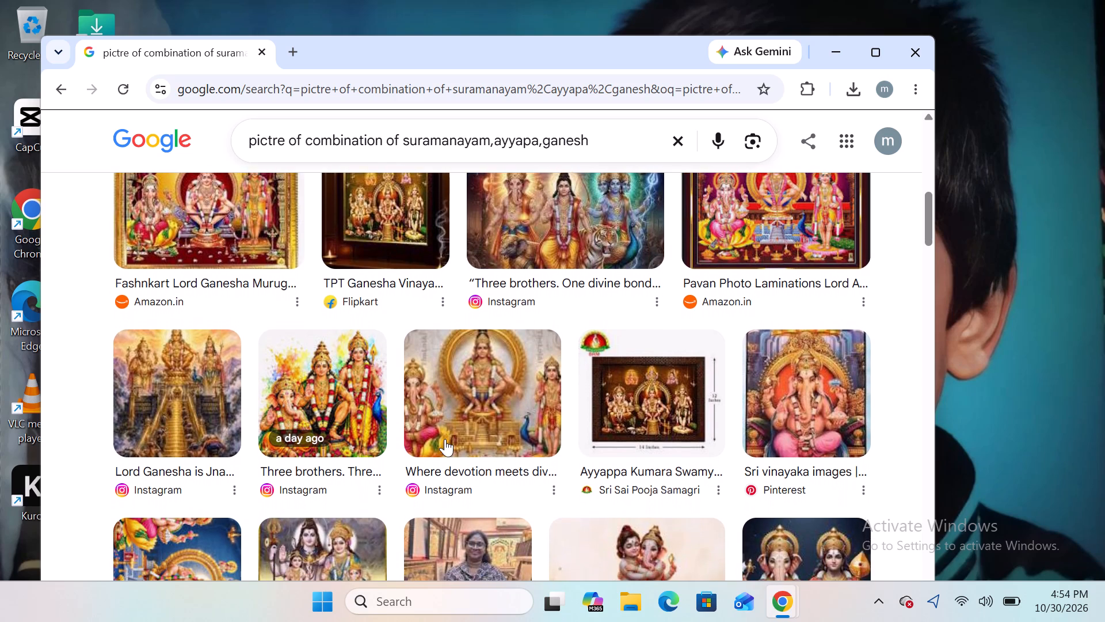
scroll(445, 439, down, 4)
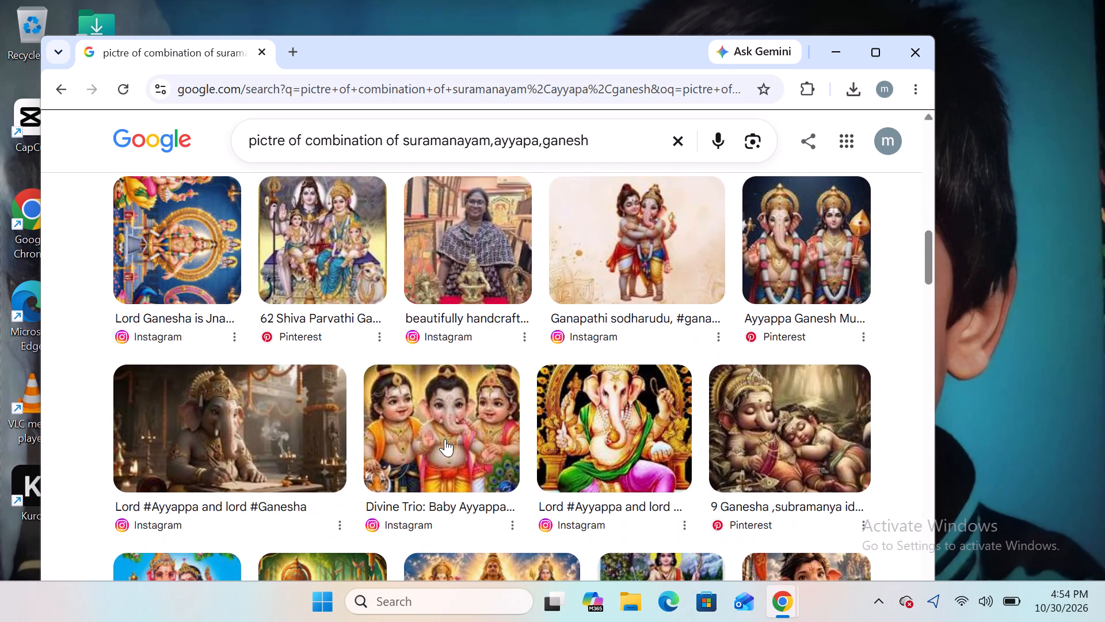
scroll(445, 439, down, 2)
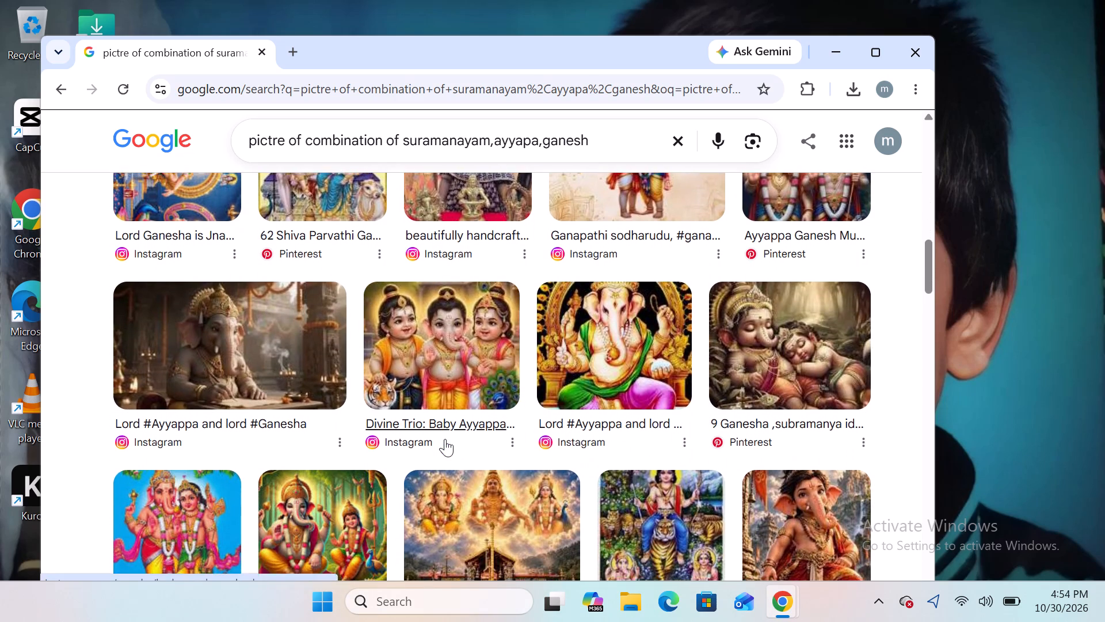
scroll(445, 439, down, 4)
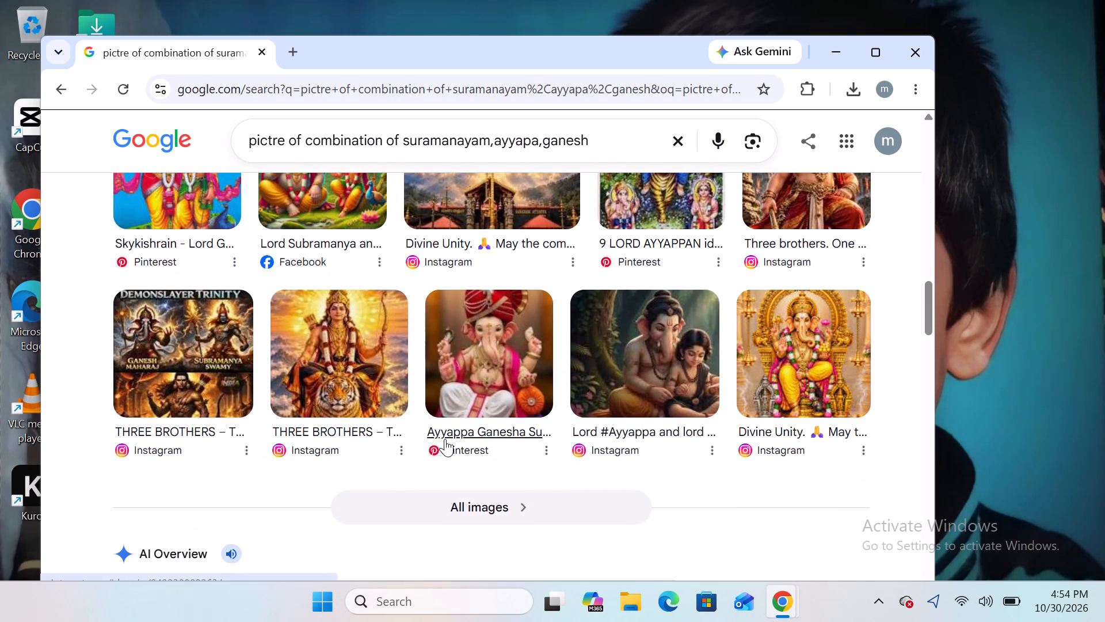
scroll(445, 439, up, 7)
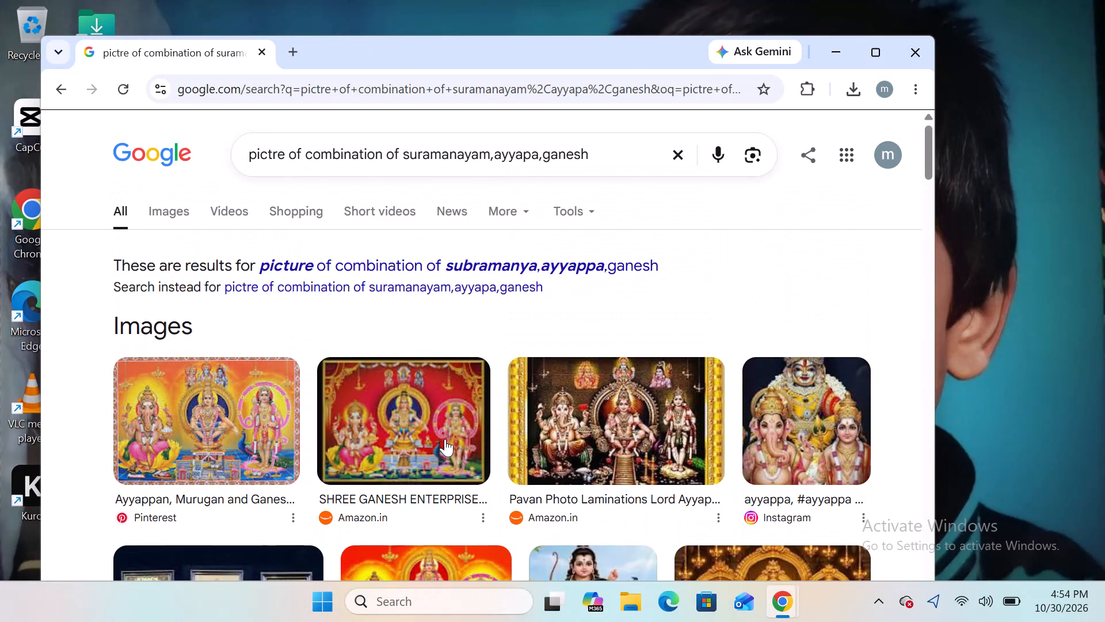
Replace the query with a Google search for "picyure of subramanayam" and look over its image results.
click(596, 161)
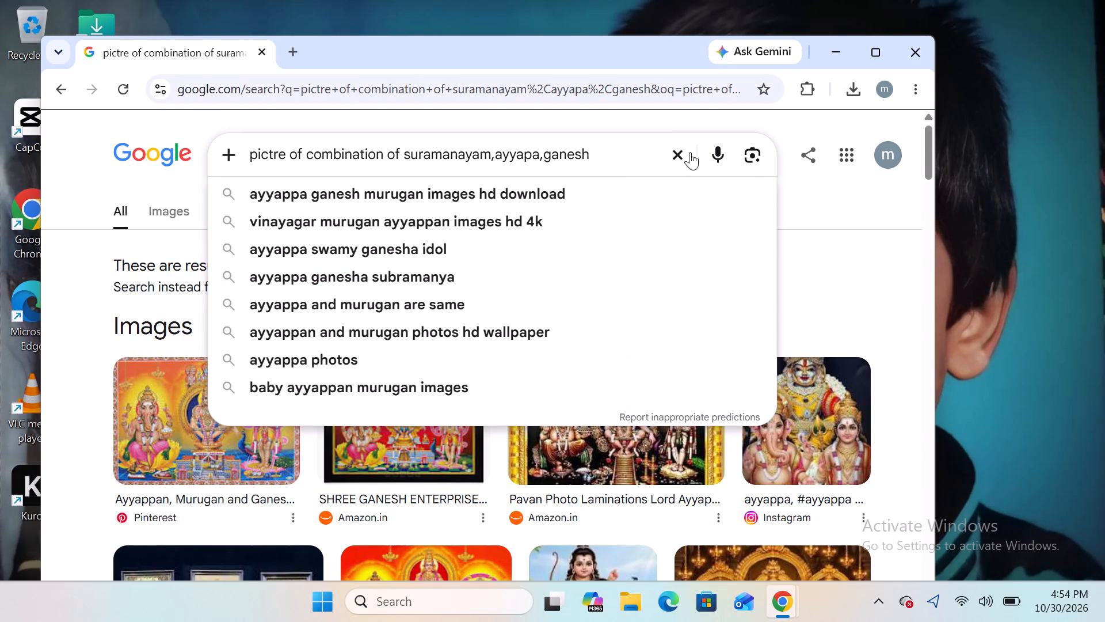
click(684, 153)
text(picyure of)
key(space)
text(sue)
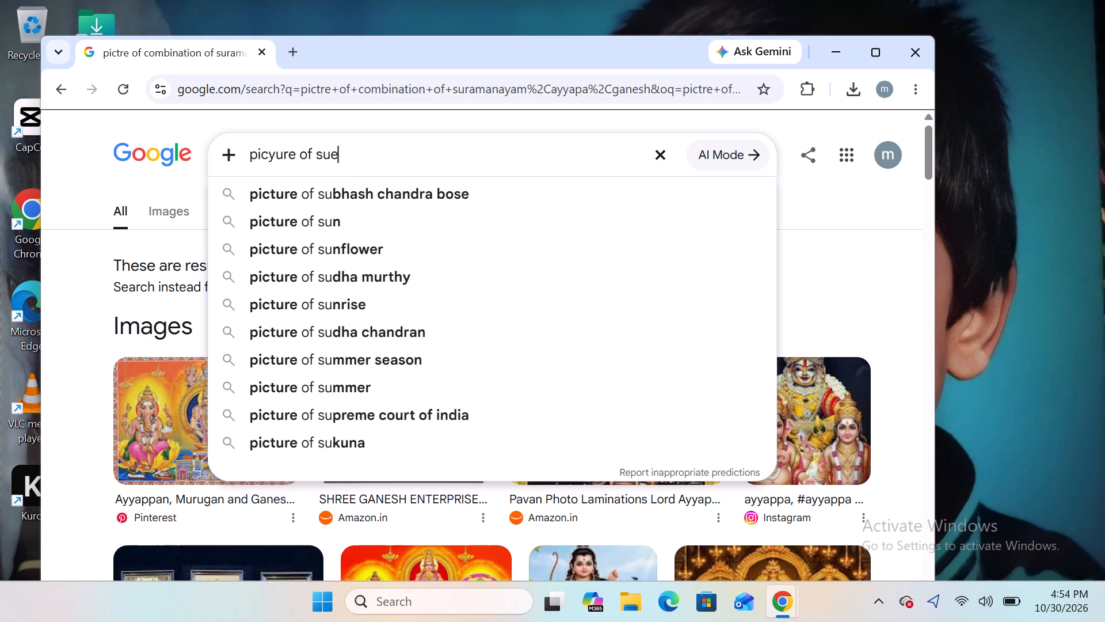
key(BackSpace)
text(bramanayam)
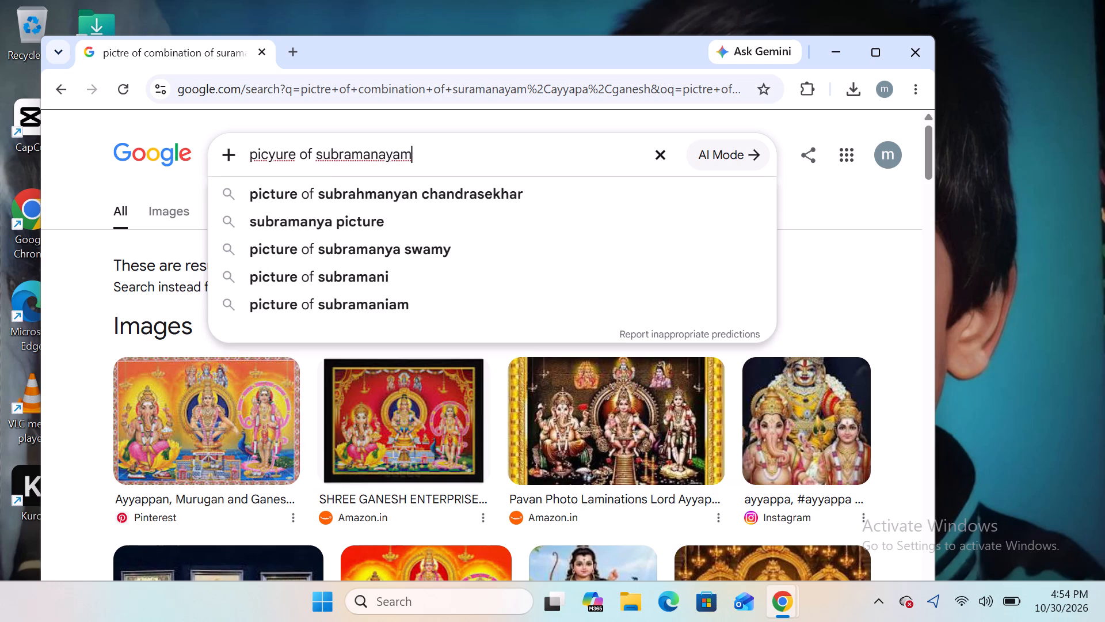
key(Return)
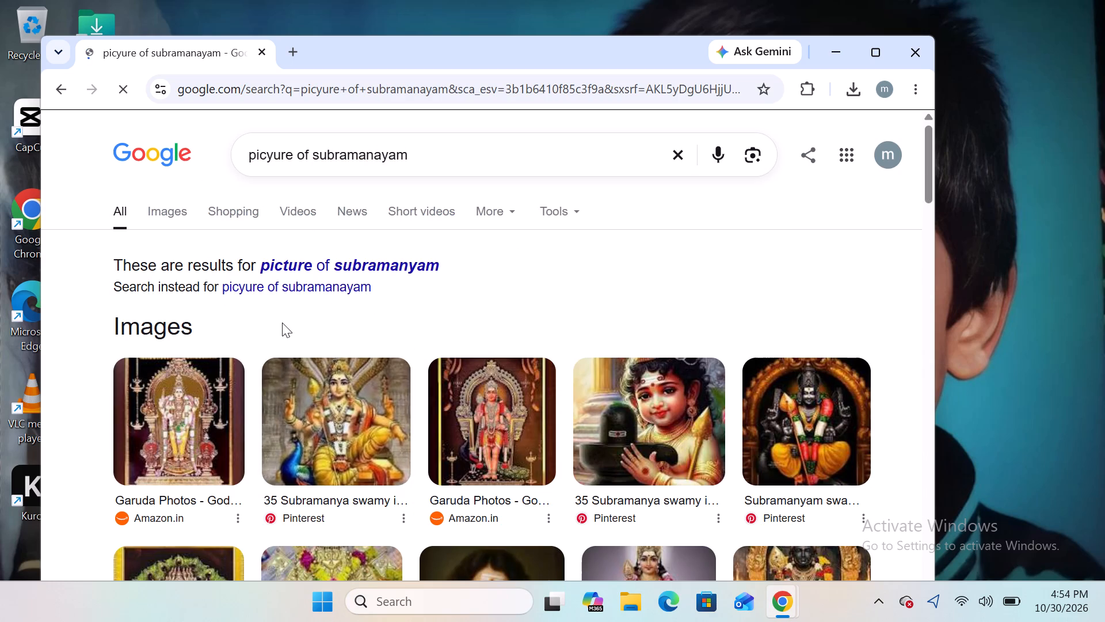
scroll(428, 428, down, 1)
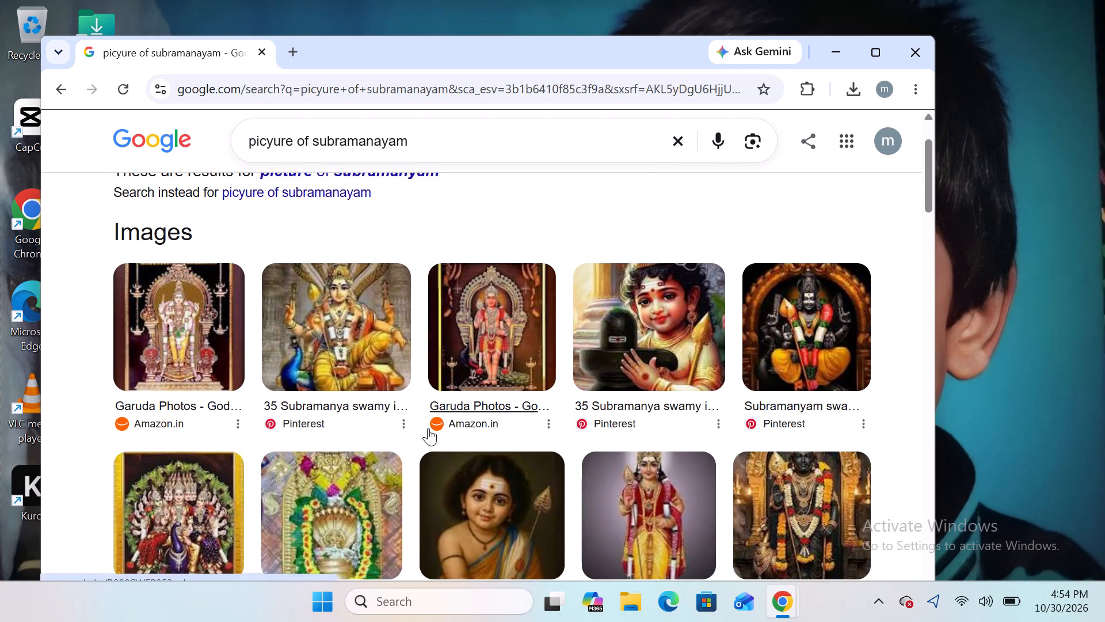
scroll(428, 428, down, 2)
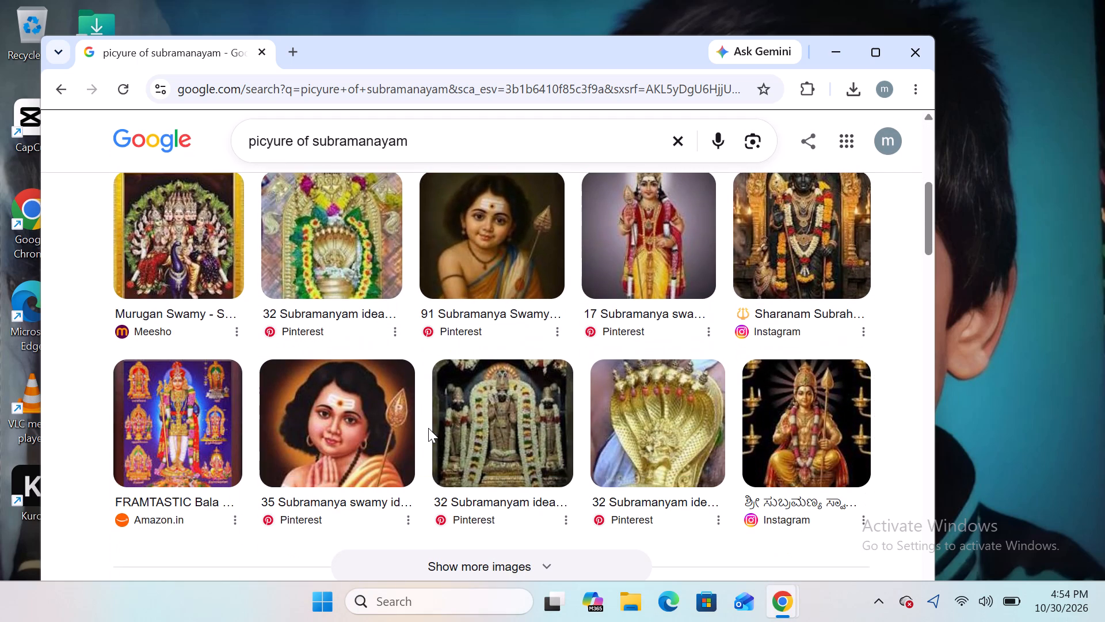
scroll(428, 428, right, 2)
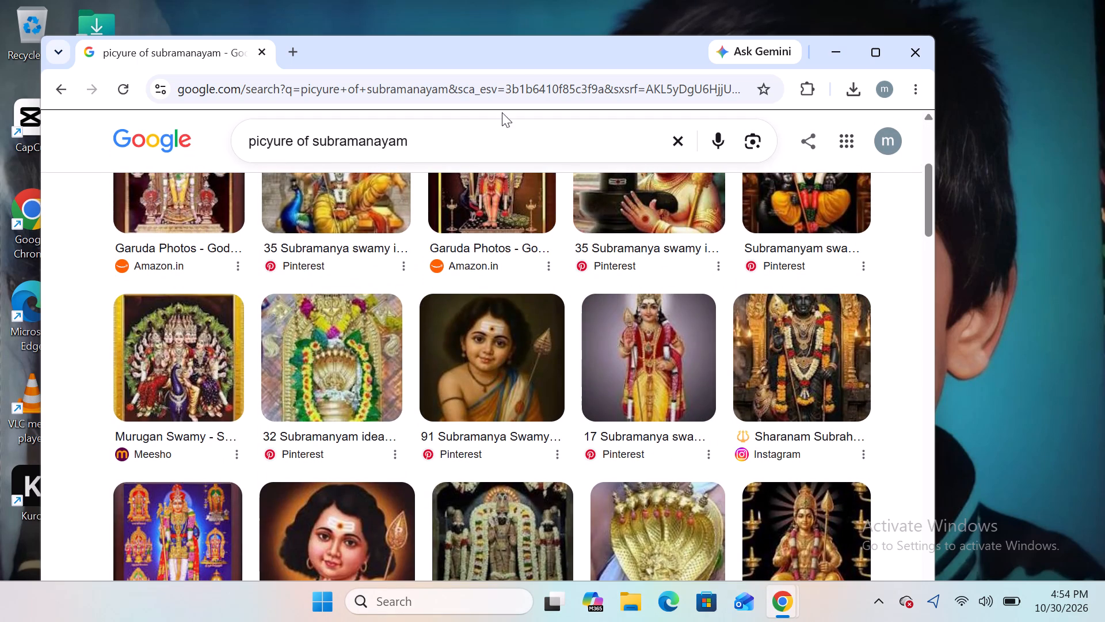
Rerun the earlier Google search "picture of combination of subramanya,ayyappa,ganesh" and expand its results to show more images.
click(680, 142)
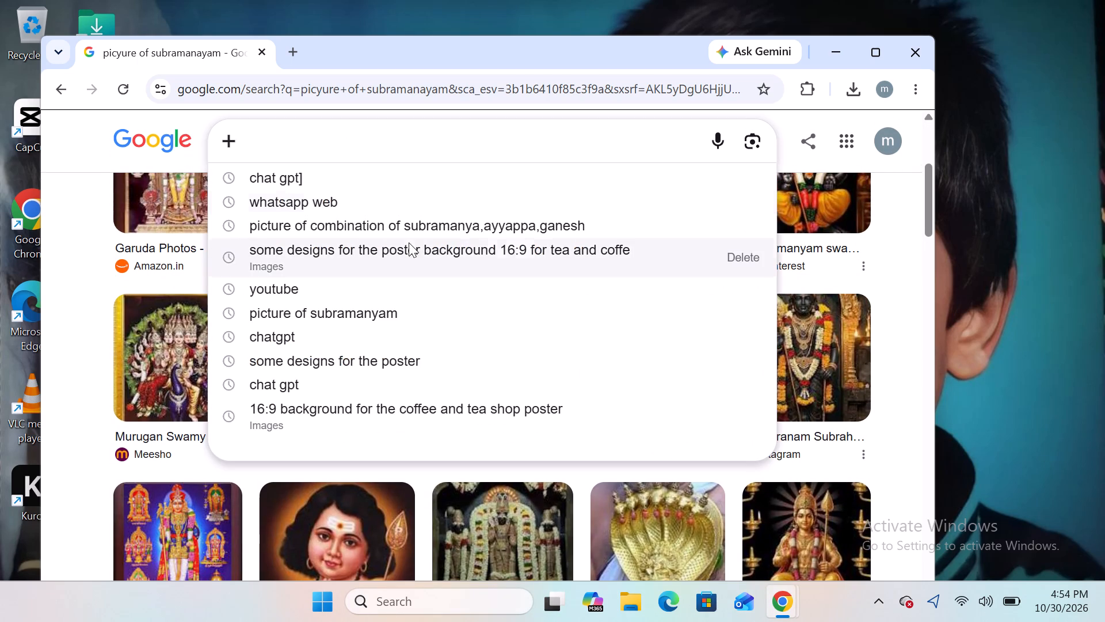
click(468, 230)
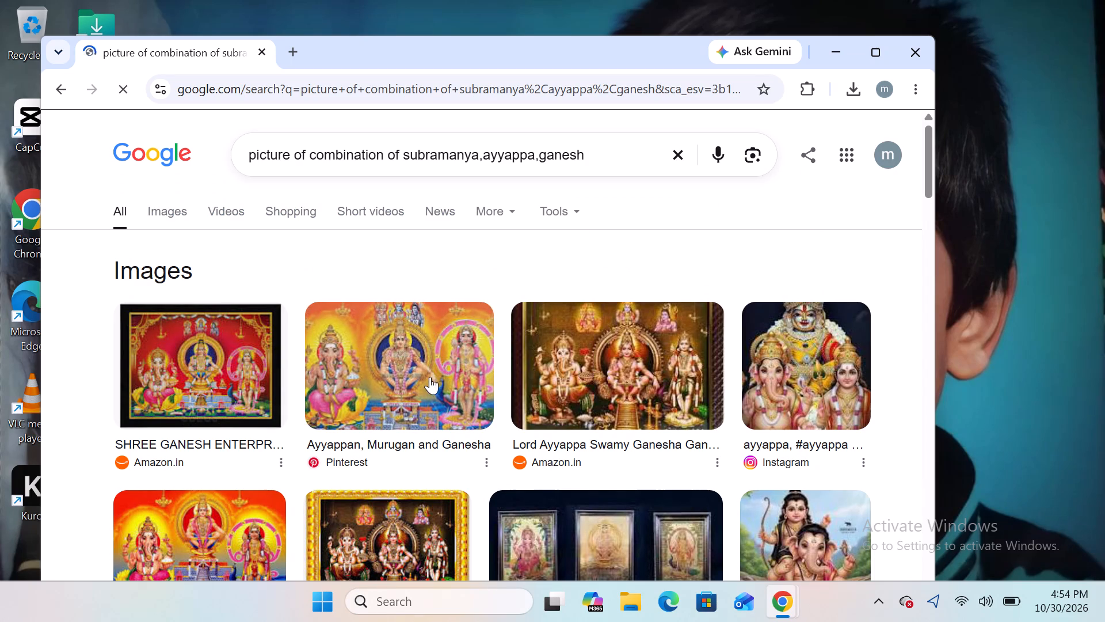
scroll(478, 389, down, 6)
scroll(478, 389, up, 2)
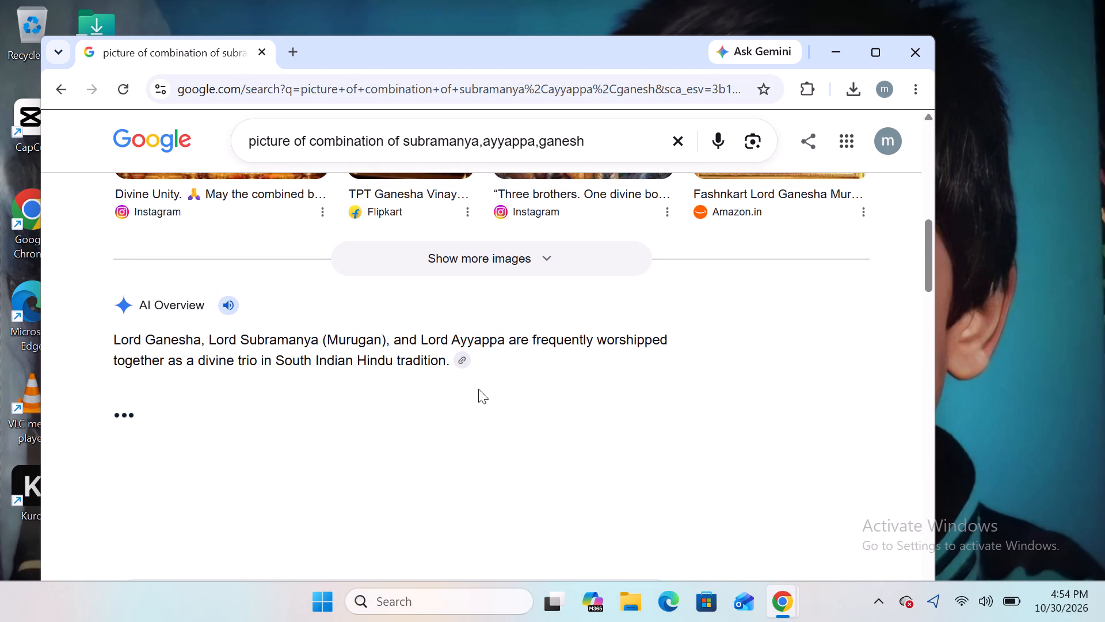
scroll(473, 398, up, 1)
click(502, 346)
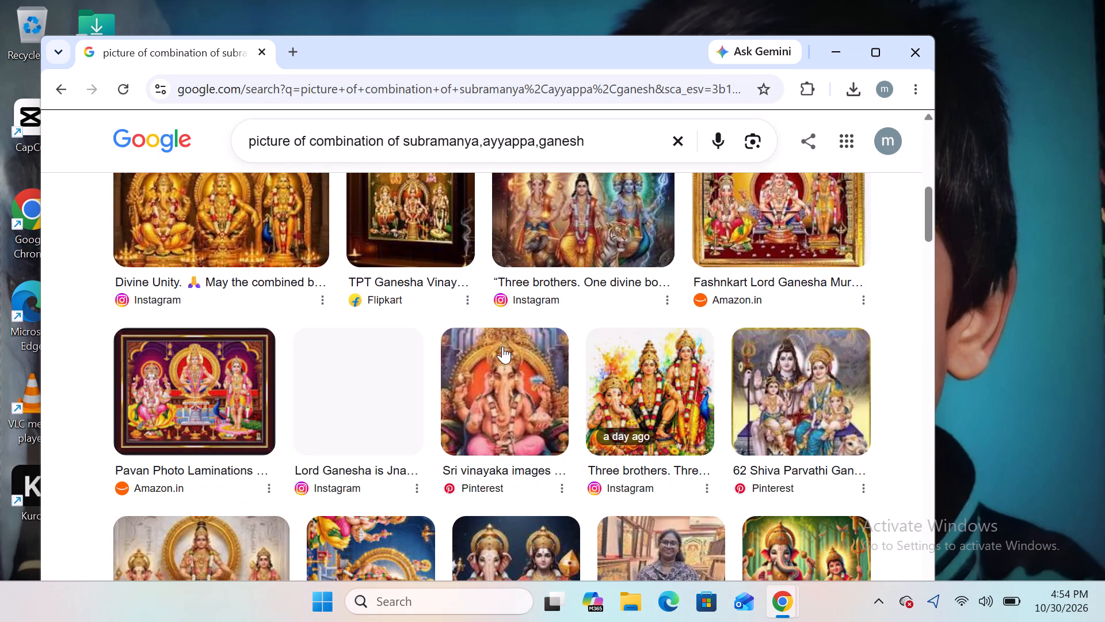
Look through the expanded image results for a suitable picture of Subramanya, Ayyappa and Ganesh together.
scroll(502, 346, down, 5)
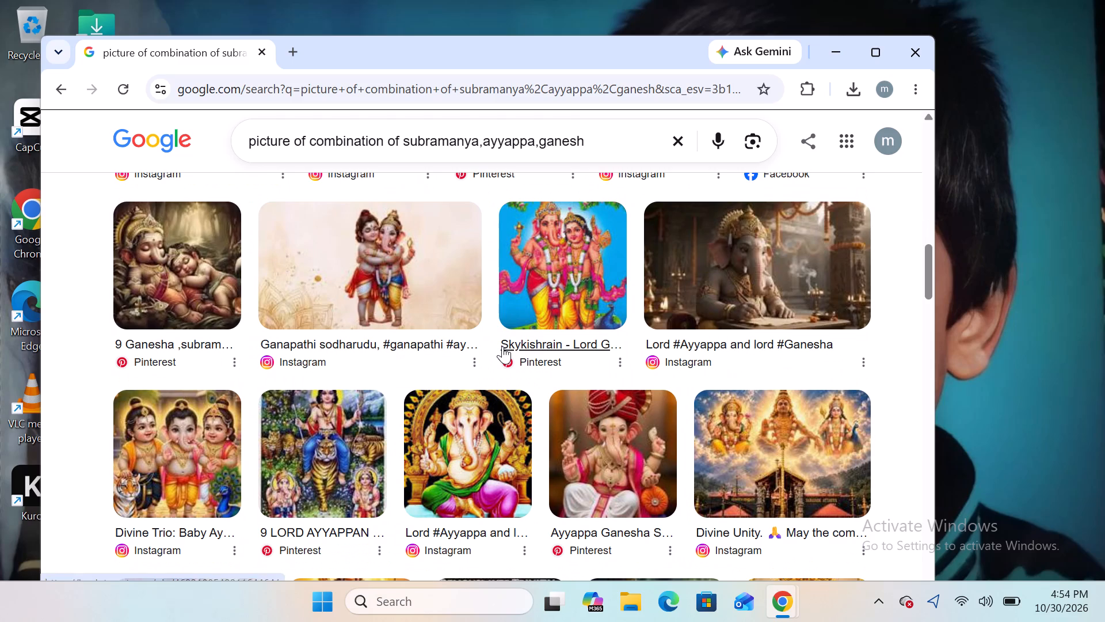
scroll(502, 346, down, 2)
scroll(502, 346, up, 2)
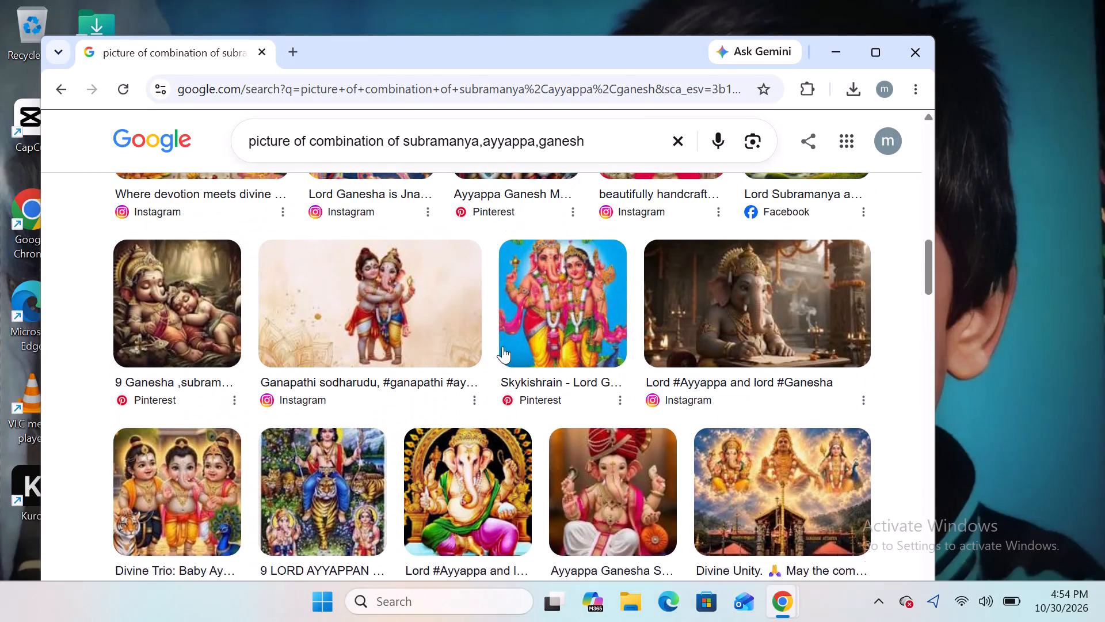
scroll(502, 346, up, 5)
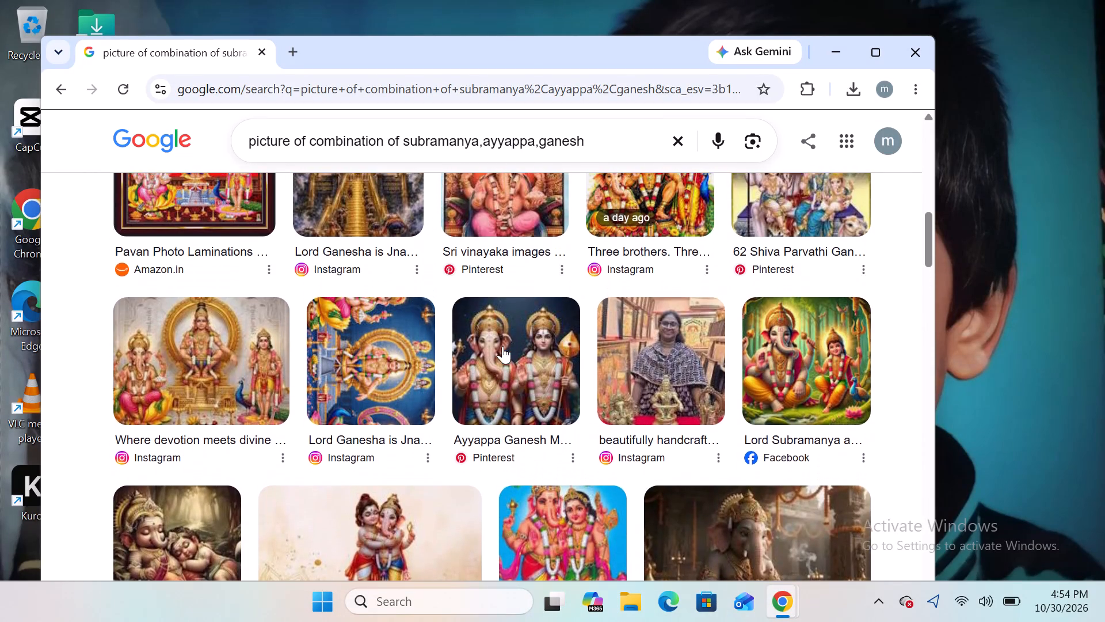
scroll(502, 346, up, 3)
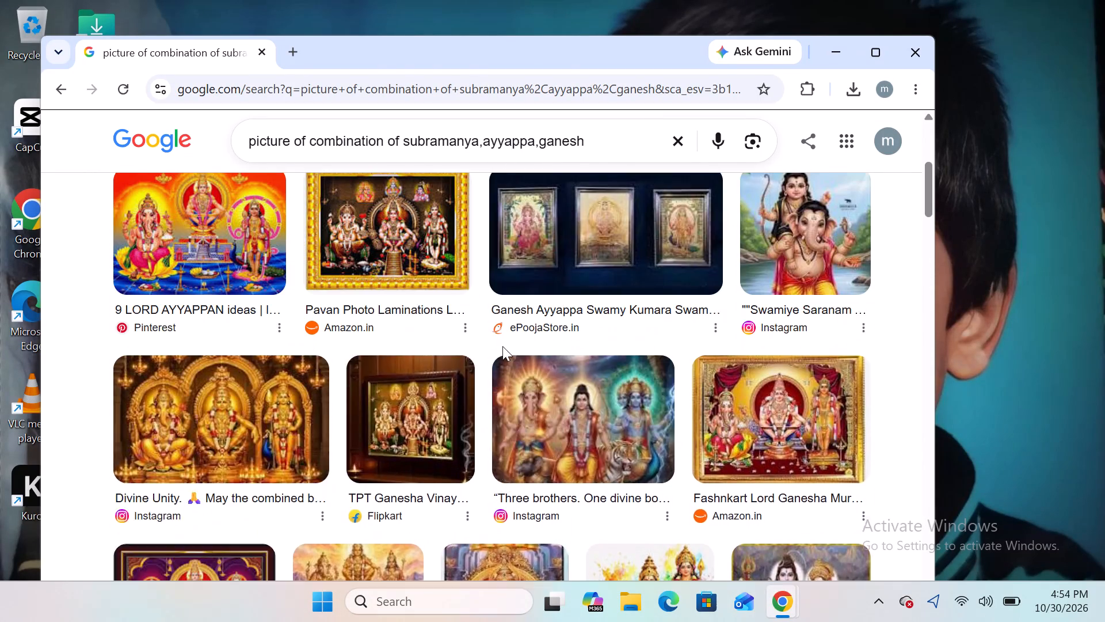
scroll(502, 346, up, 2)
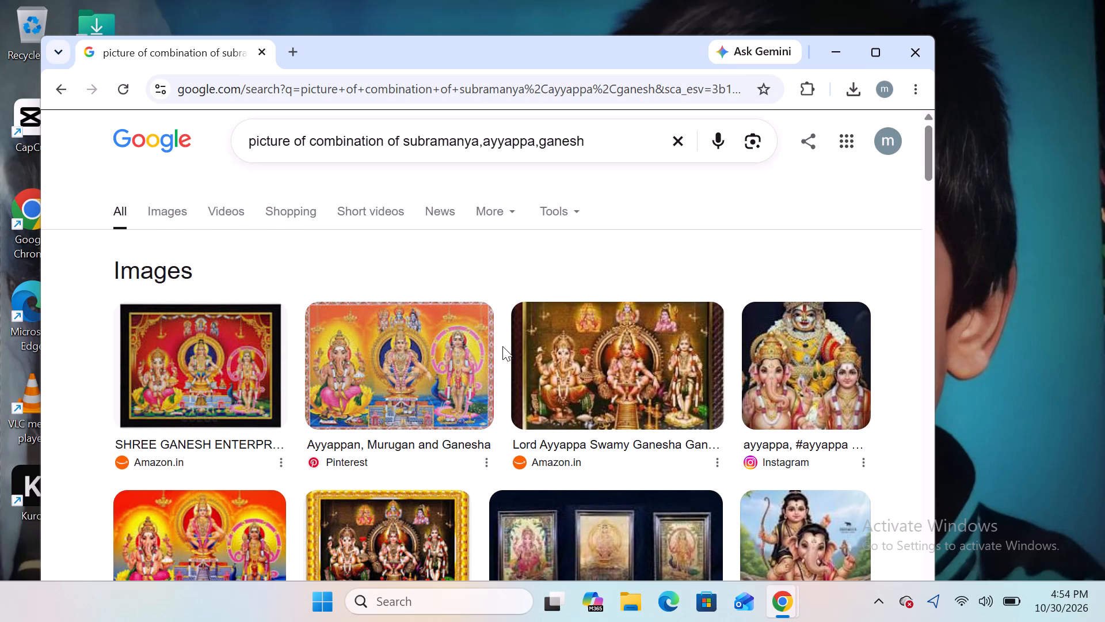
scroll(502, 346, down, 3)
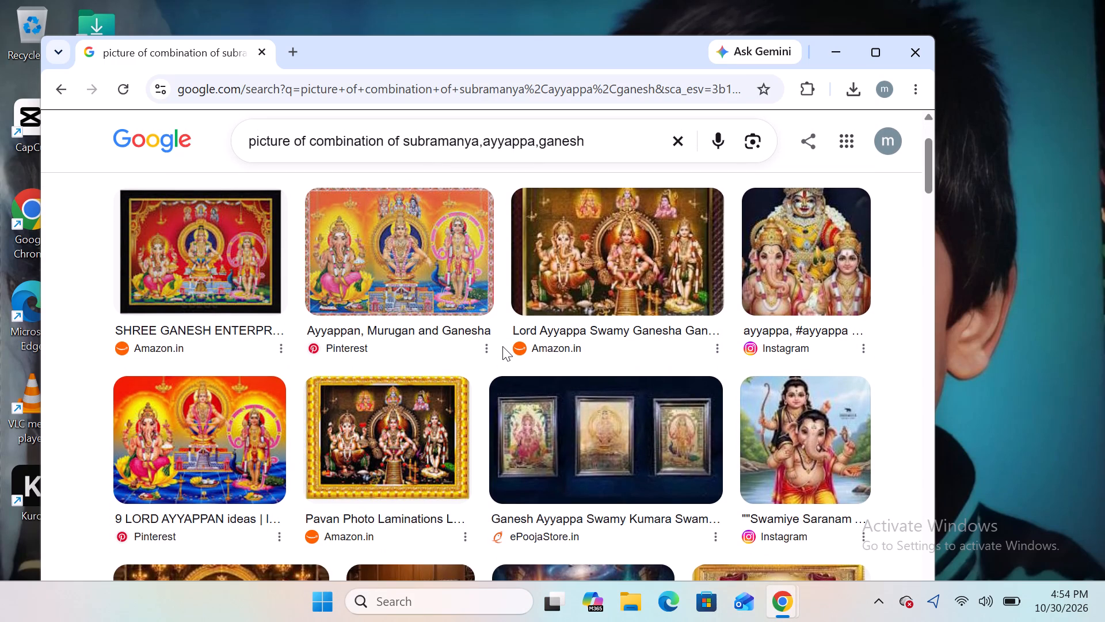
scroll(502, 346, down, 1)
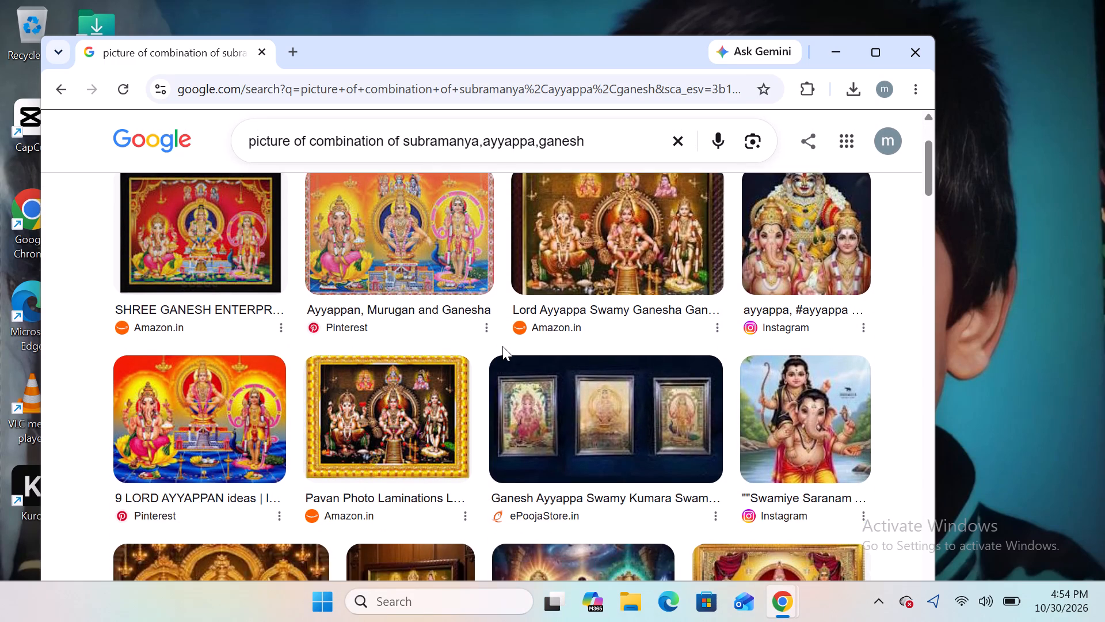
scroll(502, 346, down, 6)
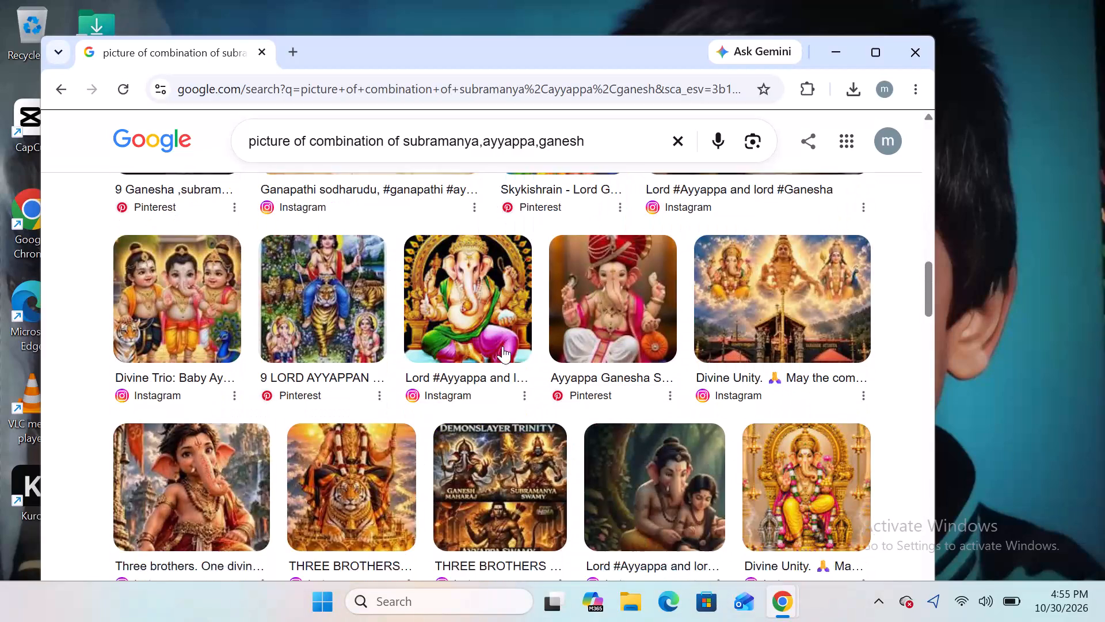
scroll(502, 346, down, 2)
scroll(502, 346, up, 1)
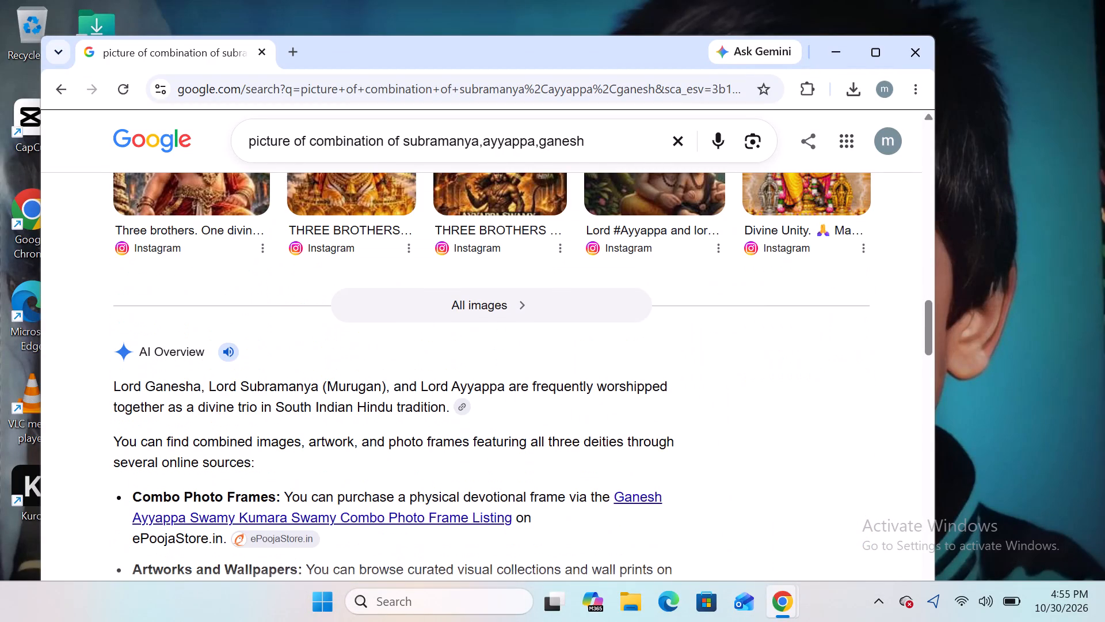
scroll(502, 346, up, 1)
Open the full set of image results for the three deities and browse them for a suitable combined picture.
click(528, 304)
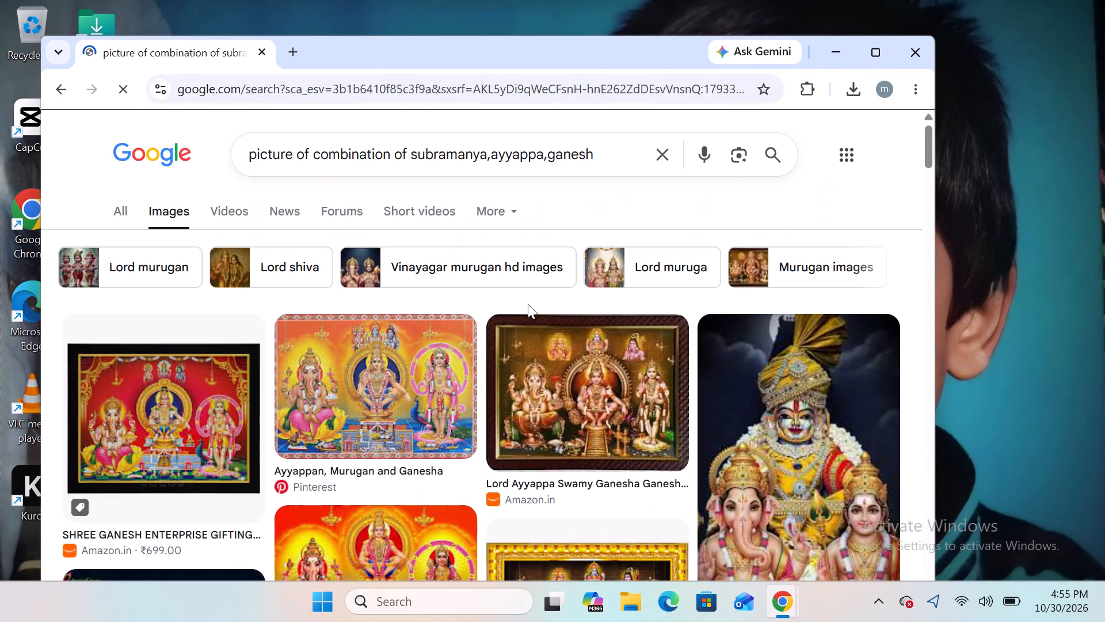
scroll(528, 304, down, 11)
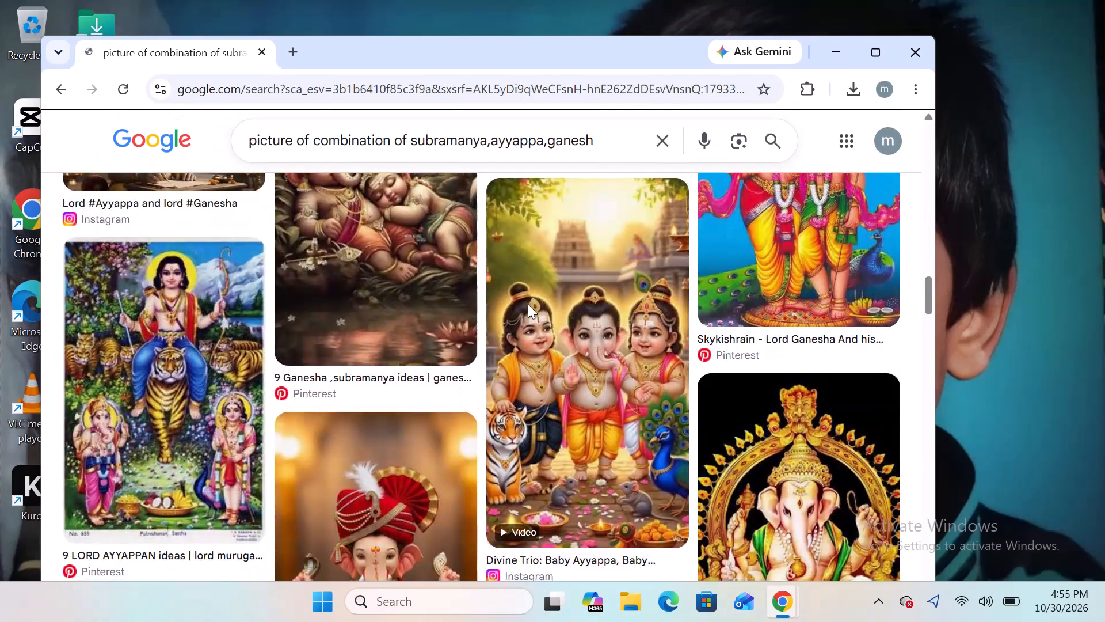
scroll(528, 304, down, 2)
scroll(528, 304, up, 2)
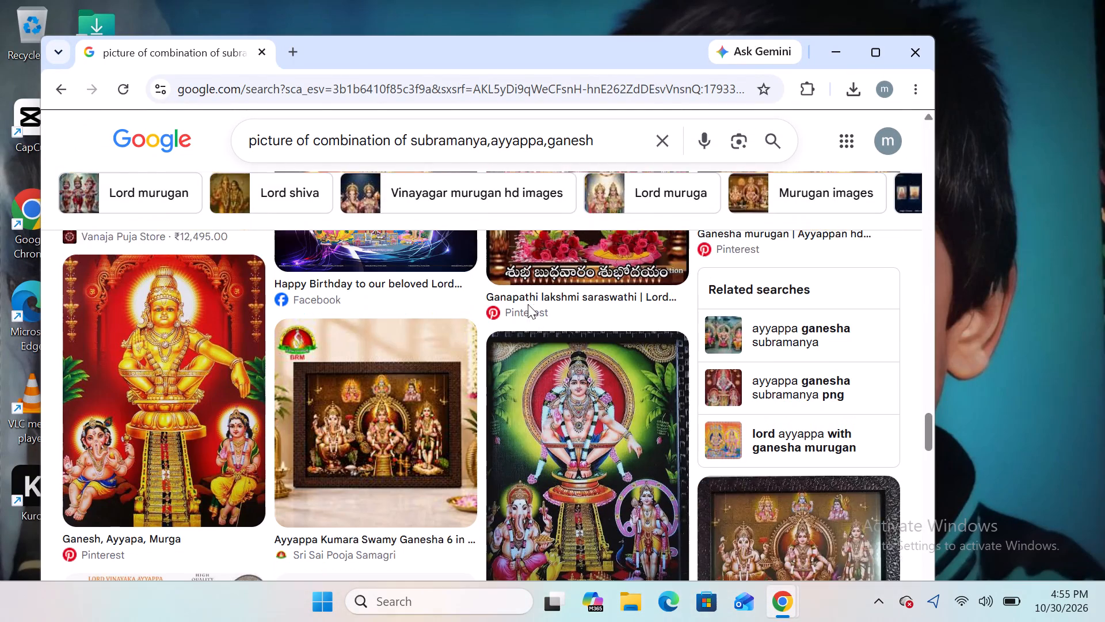
scroll(528, 304, down, 3)
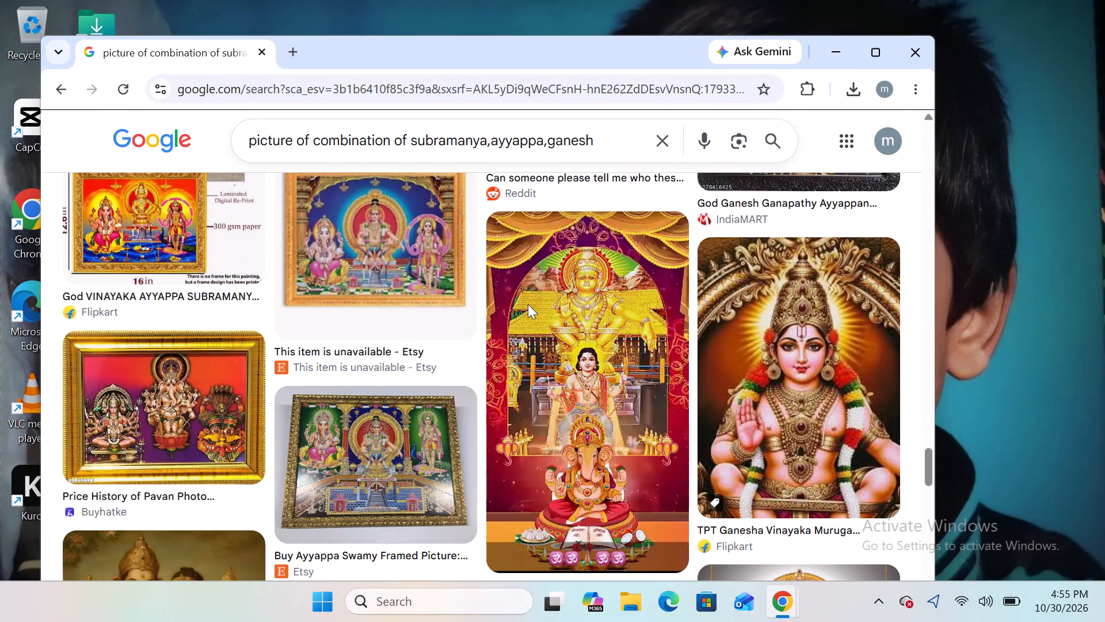
scroll(528, 304, up, 18)
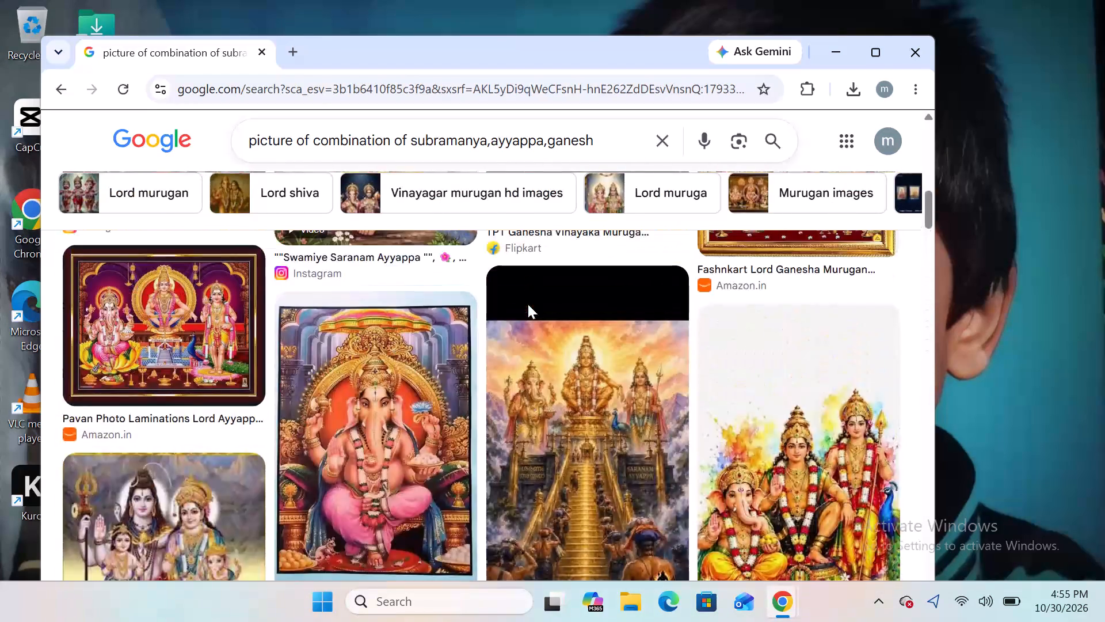
scroll(528, 304, up, 4)
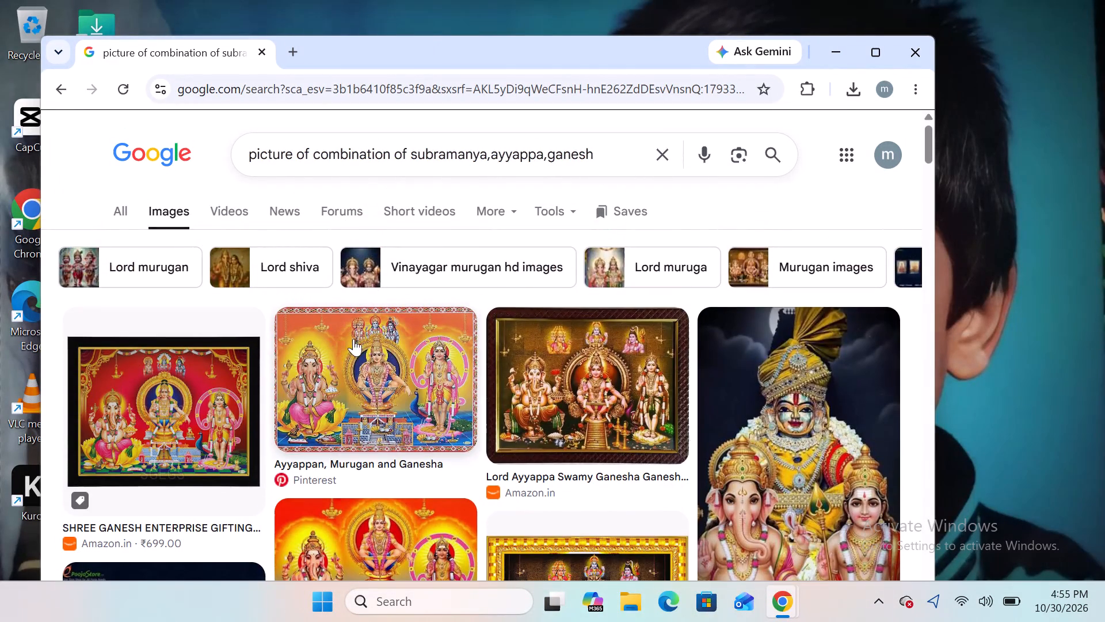
Shorten the image search query to "picture of combination of subramanyam", run it and glance over the results.
click(599, 155)
key(backslash)
key(BackSpace)
key(BackSpace)
key(BackSpace)
key(BackSpace)
key(BackSpace)
key(BackSpace)
key(BackSpace)
key(BackSpace)
key(BackSpace)
key(BackSpace)
key(BackSpace)
key(BackSpace)
key(BackSpace)
key(BackSpace)
key(BackSpace)
key(BackSpace)
key(BackSpace)
key(BackSpace)
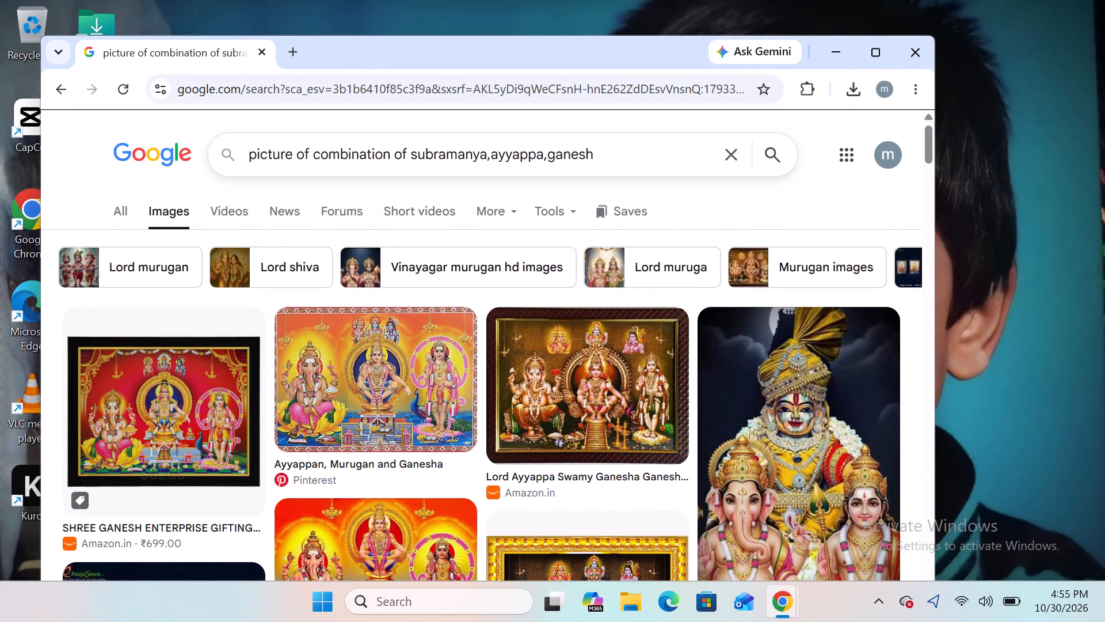
text(yam)
key(Return)
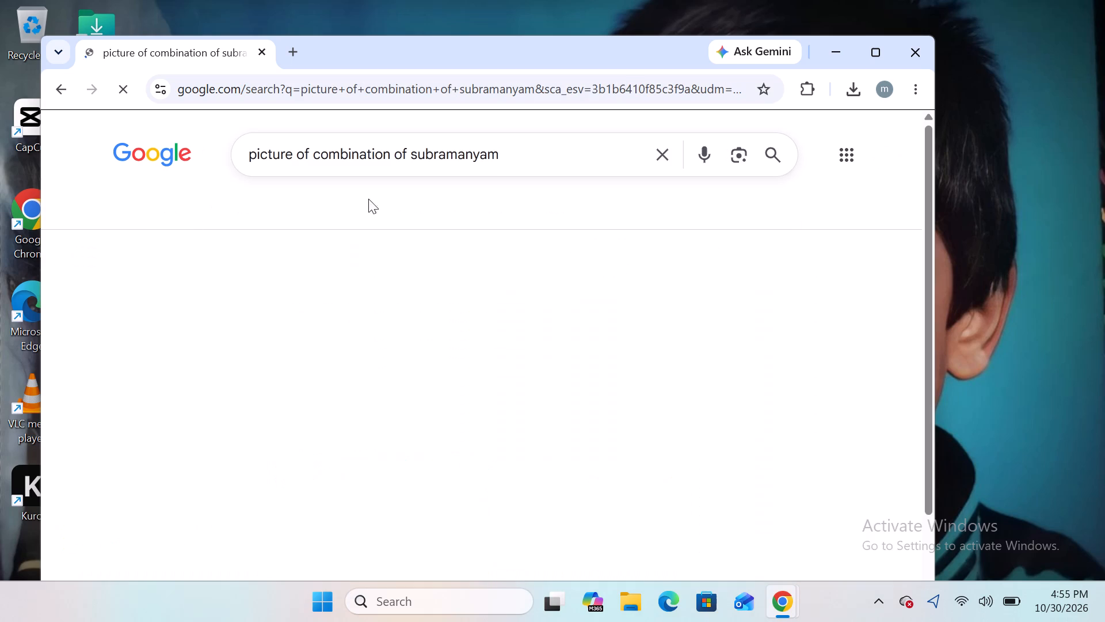
scroll(456, 366, down, 1)
scroll(456, 366, up, 1)
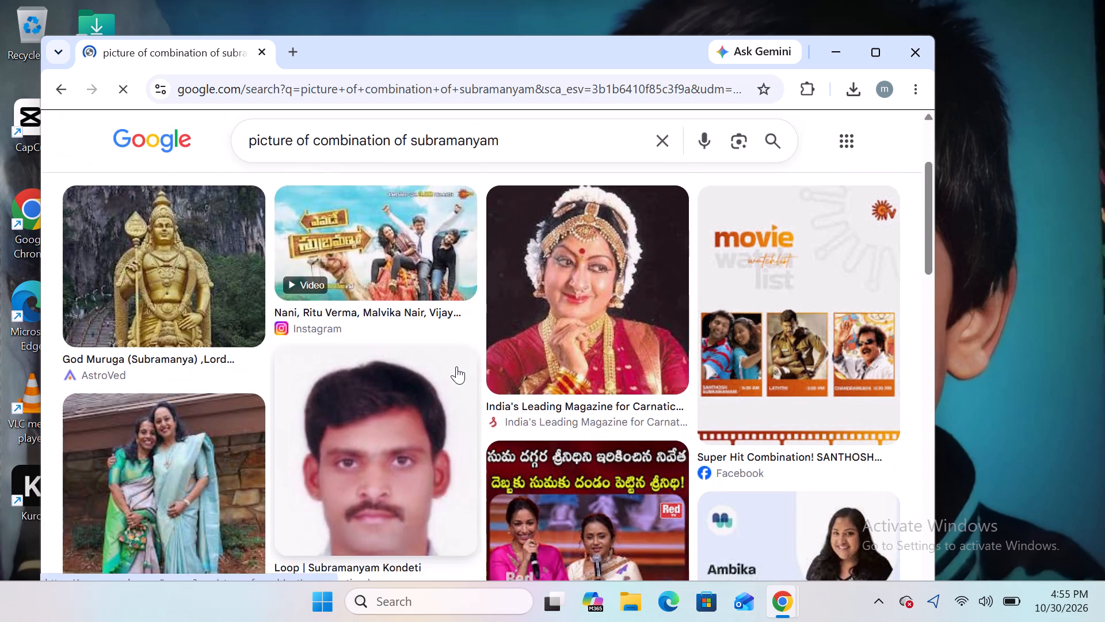
scroll(456, 366, up, 1)
Refine the image search to "picture of combination of subramanyam god".
click(531, 151)
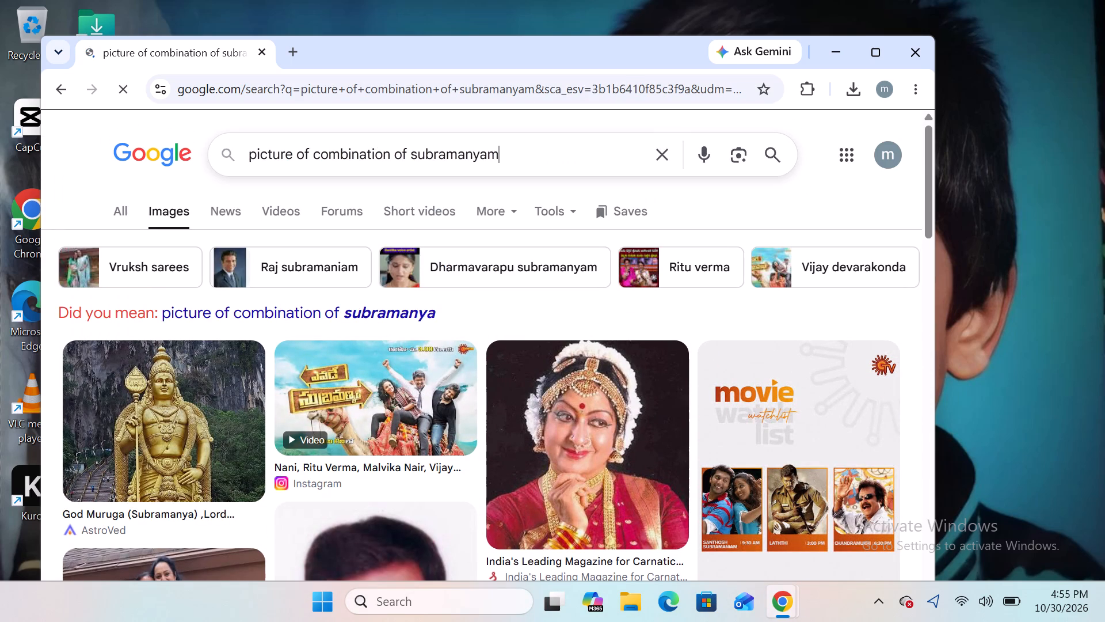
key(space)
text(god)
key(Return)
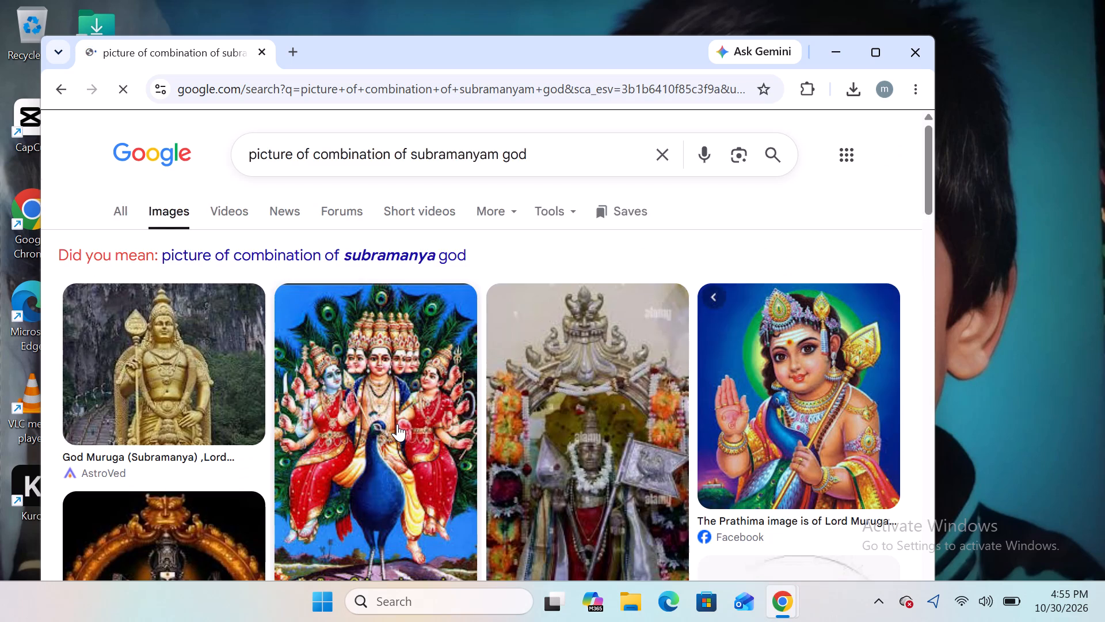
Browse the Subramanyam god image results for a suitable picture of the deity.
scroll(397, 424, down, 8)
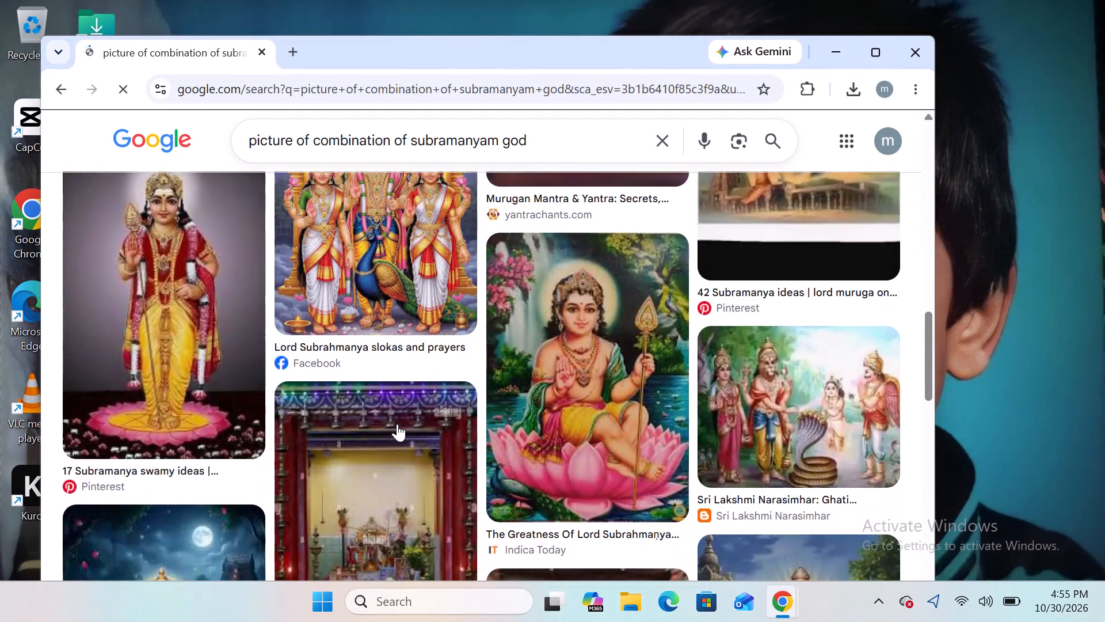
scroll(397, 424, down, 5)
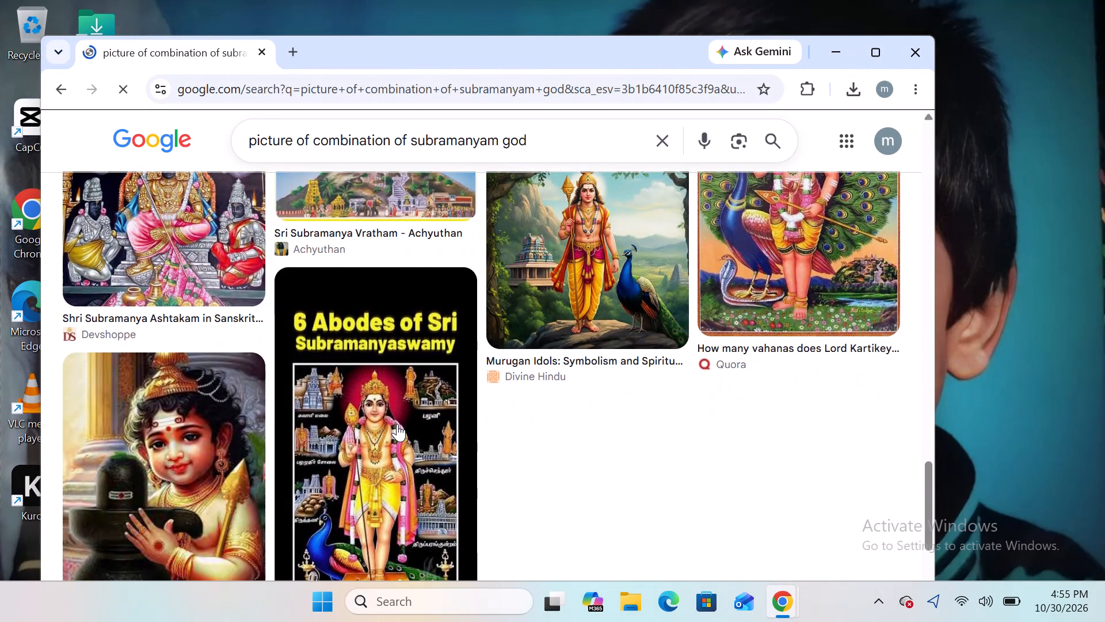
scroll(397, 424, down, 7)
scroll(397, 424, up, 3)
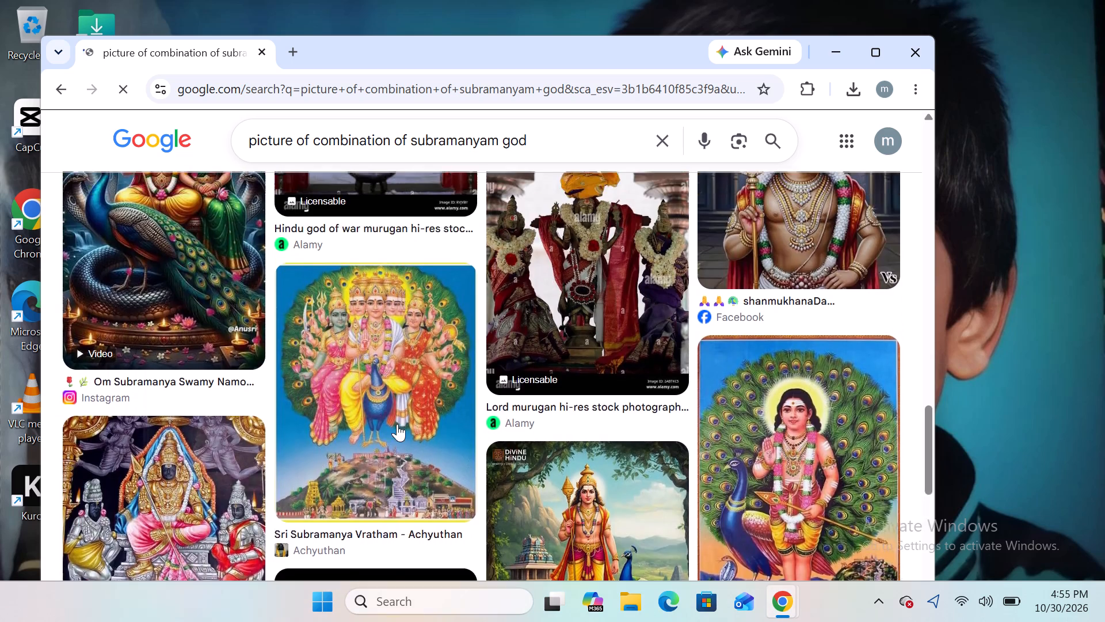
scroll(397, 424, up, 7)
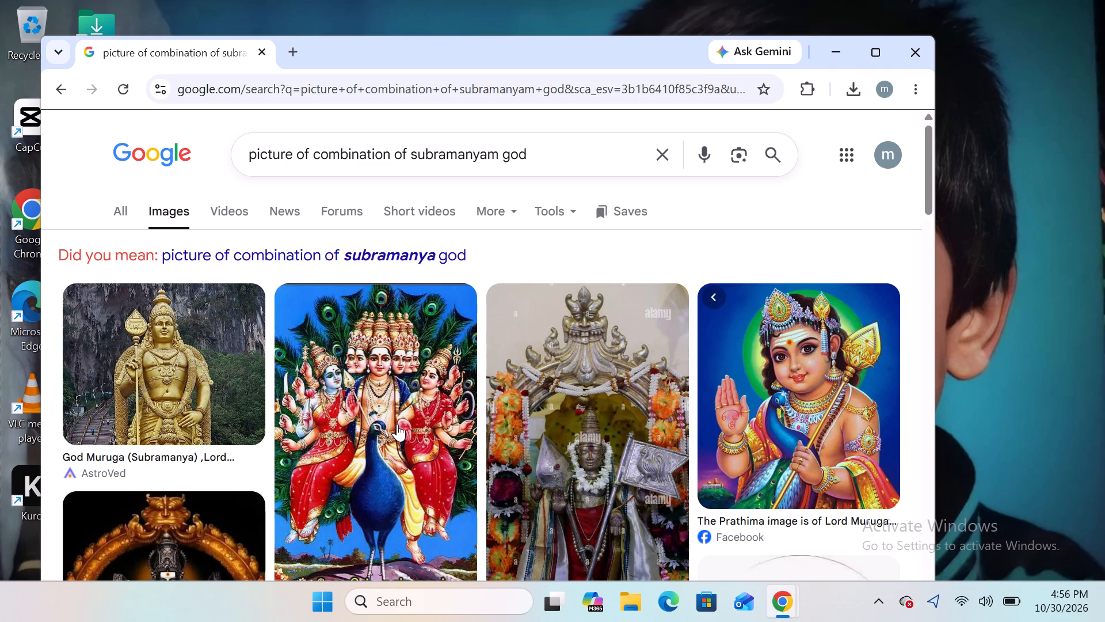
Minimize the browser, start Turbo VPN from the desktop and connect through the optimal location.
click(851, 52)
click(851, 52)
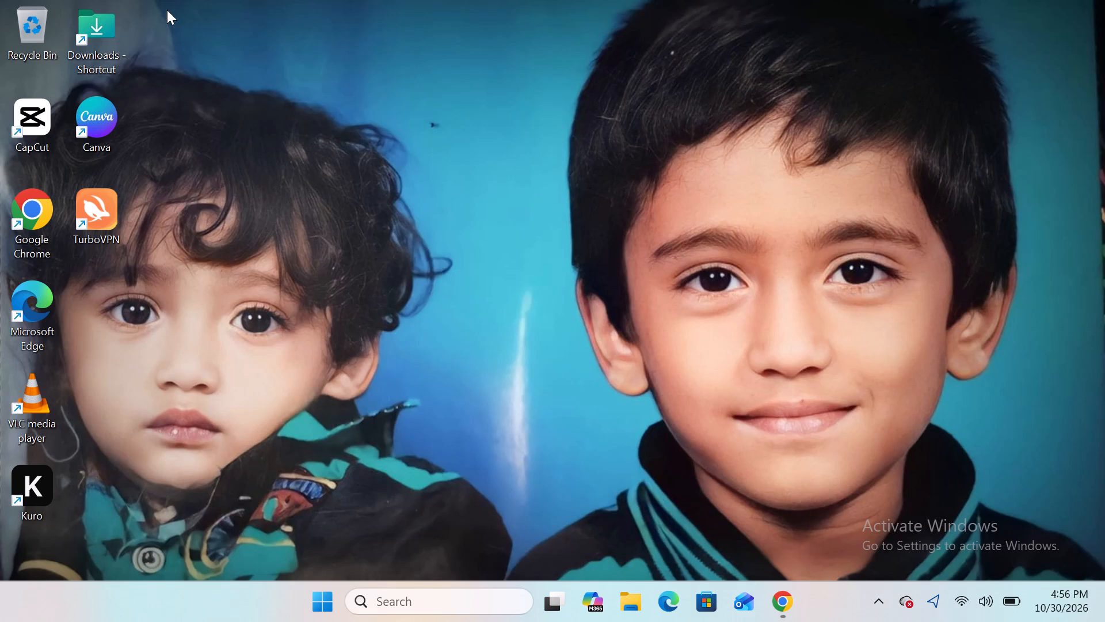
double_click(106, 192)
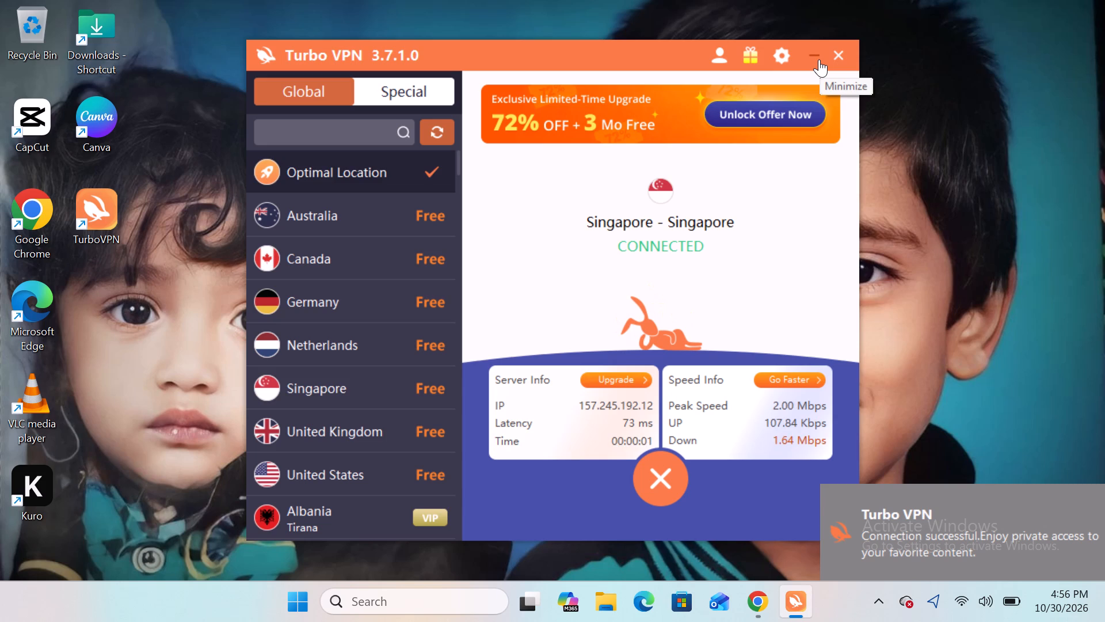
click(787, 601)
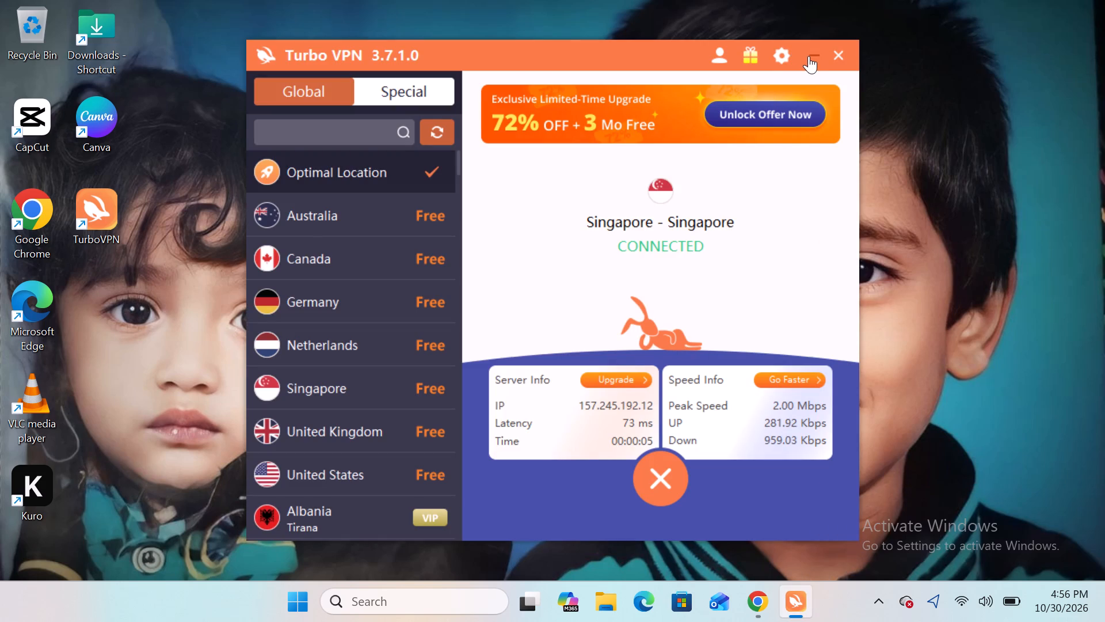
Start CapCut, decline the notifications and the free Pro trial offer, and create a new project.
double_click(20, 108)
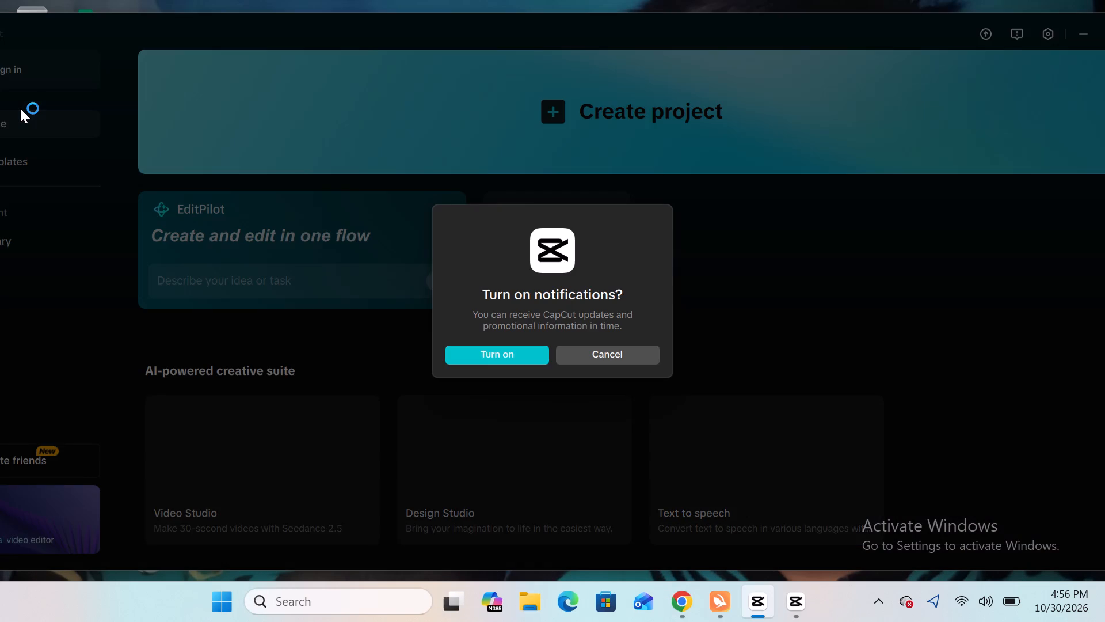
drag(516, 475, 607, 349)
click(607, 349)
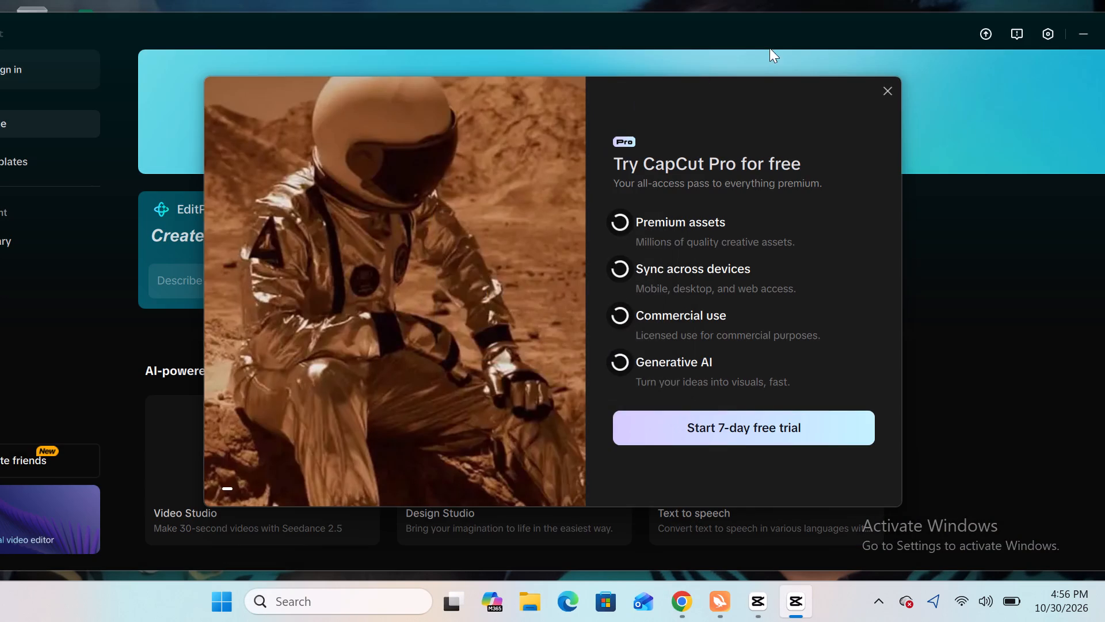
click(896, 89)
click(896, 89)
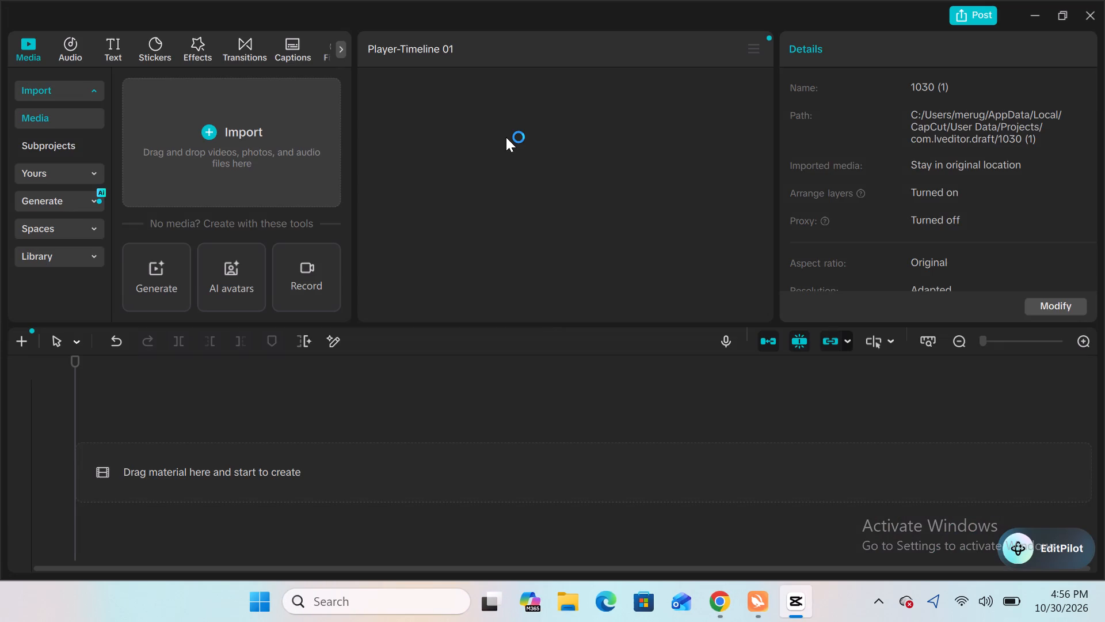
Import Vintage Coffee Café Doodle Wallpaper from the Downloads folder into the project media.
click(226, 151)
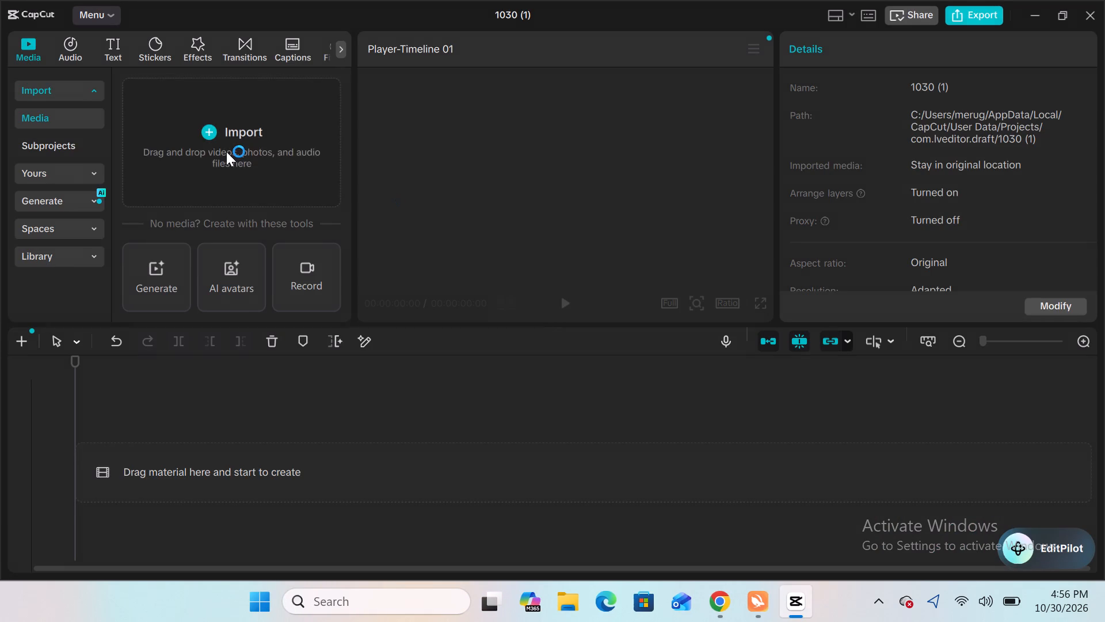
click(222, 173)
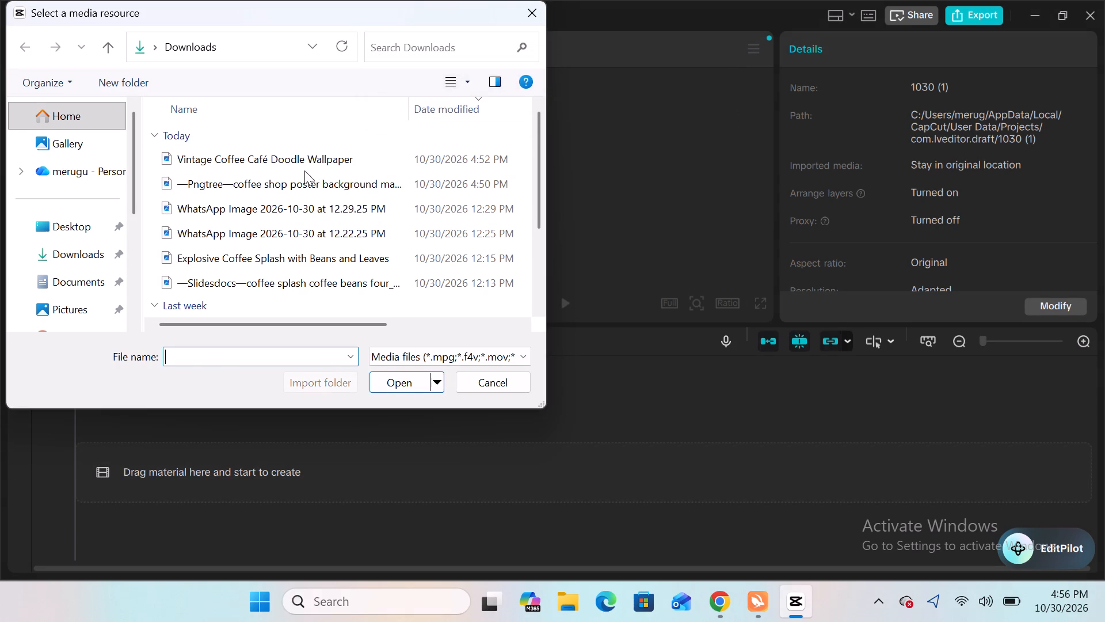
double_click(281, 162)
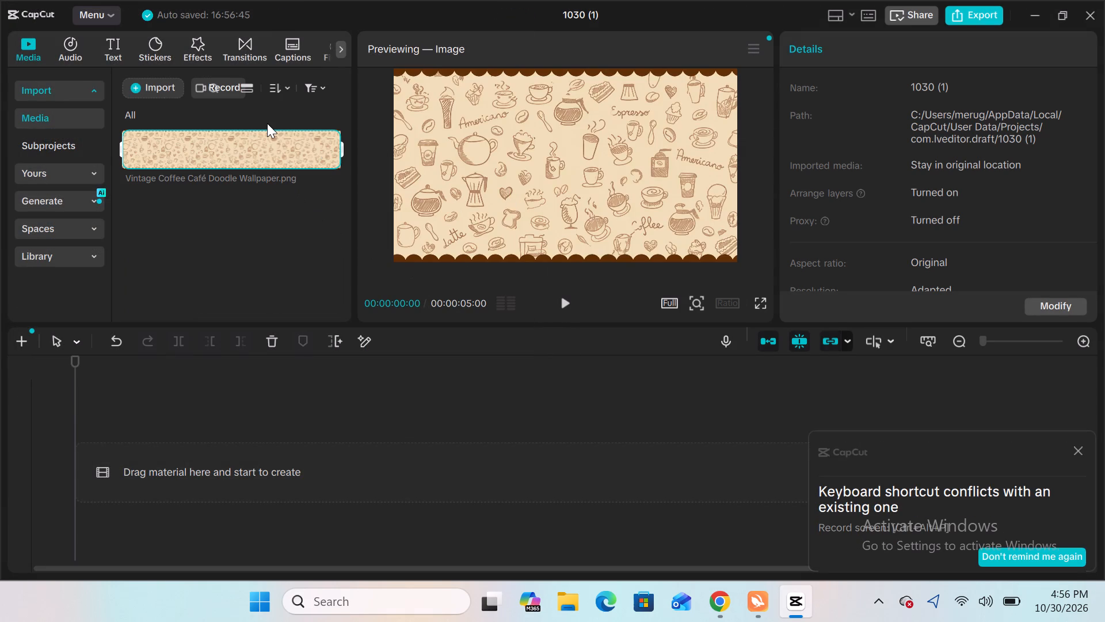
Place the Vintage Coffee Café Doodle Wallpaper at the start of the empty timeline's main track.
drag(267, 123, 90, 537)
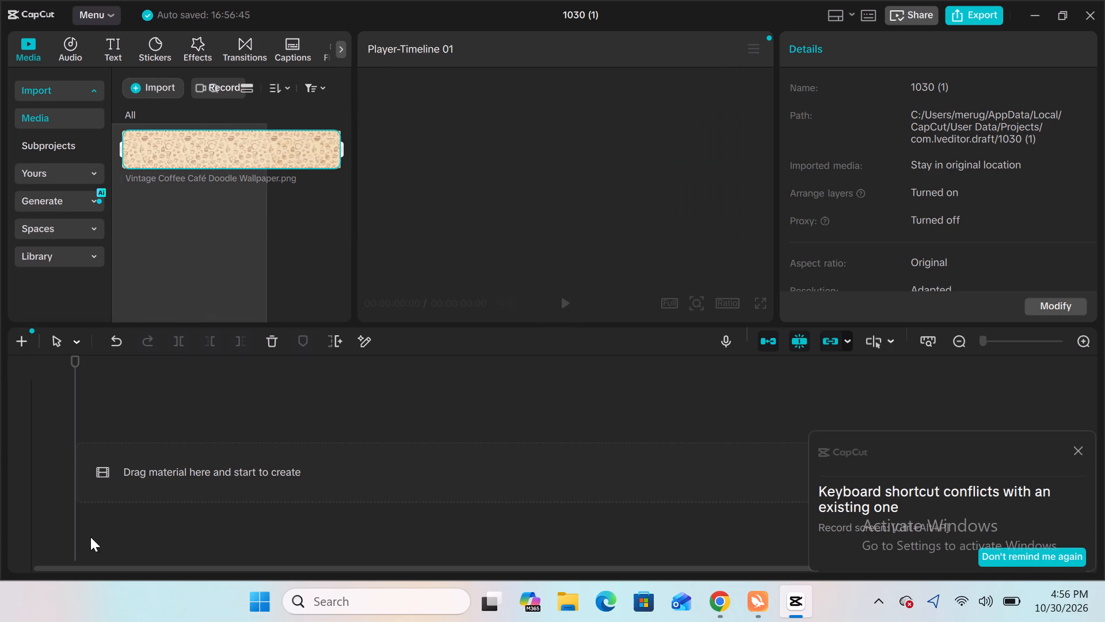
drag(90, 537, 253, 152)
drag(253, 152, 159, 469)
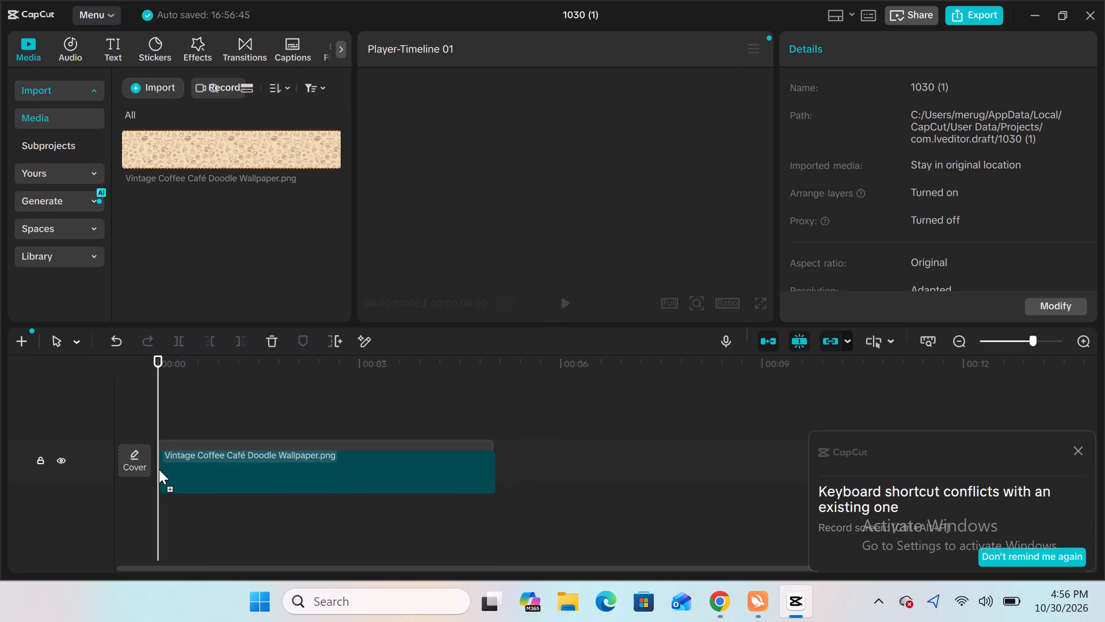
drag(159, 469, 155, 462)
click(155, 462)
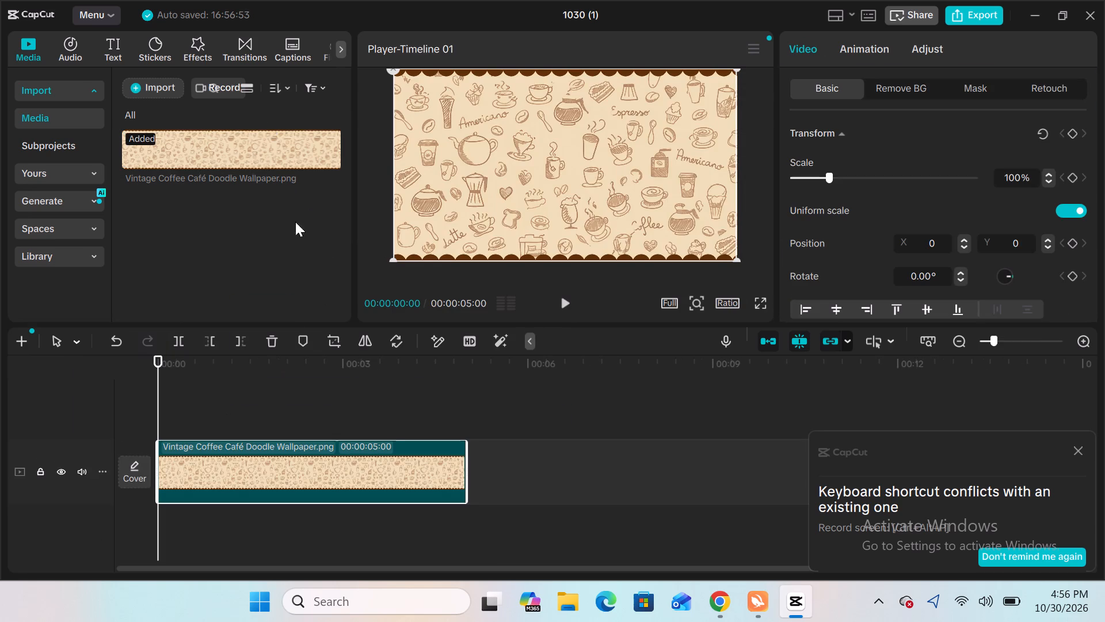
Import WhatsApp Image 2026-10-30 at 12.22.25 PM from the Downloads folder into the project media.
click(139, 95)
click(152, 119)
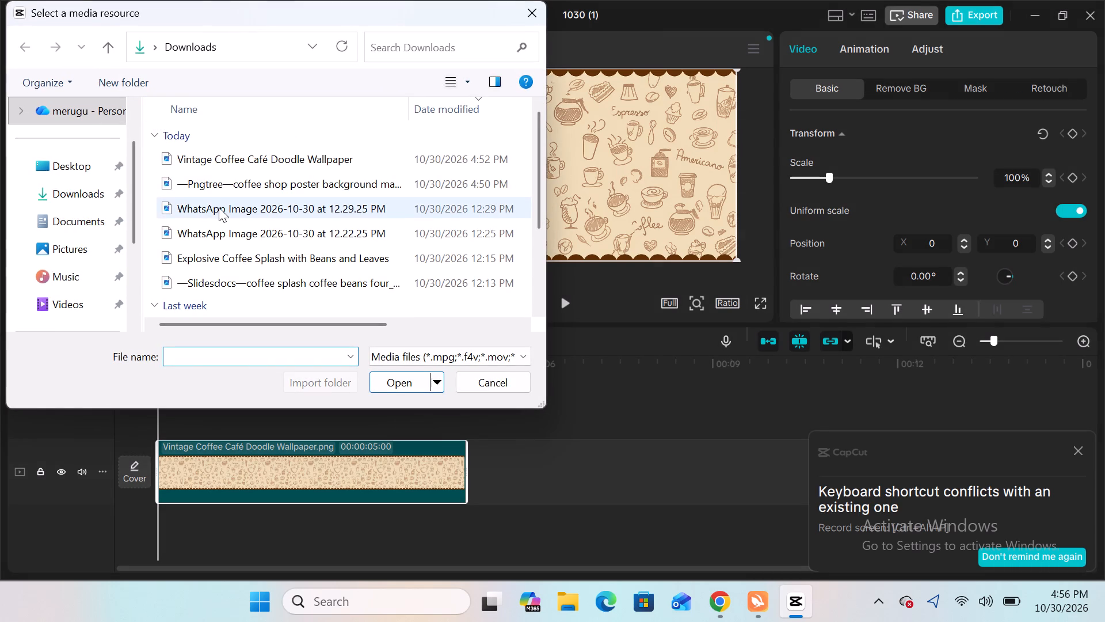
click(223, 229)
double_click(223, 229)
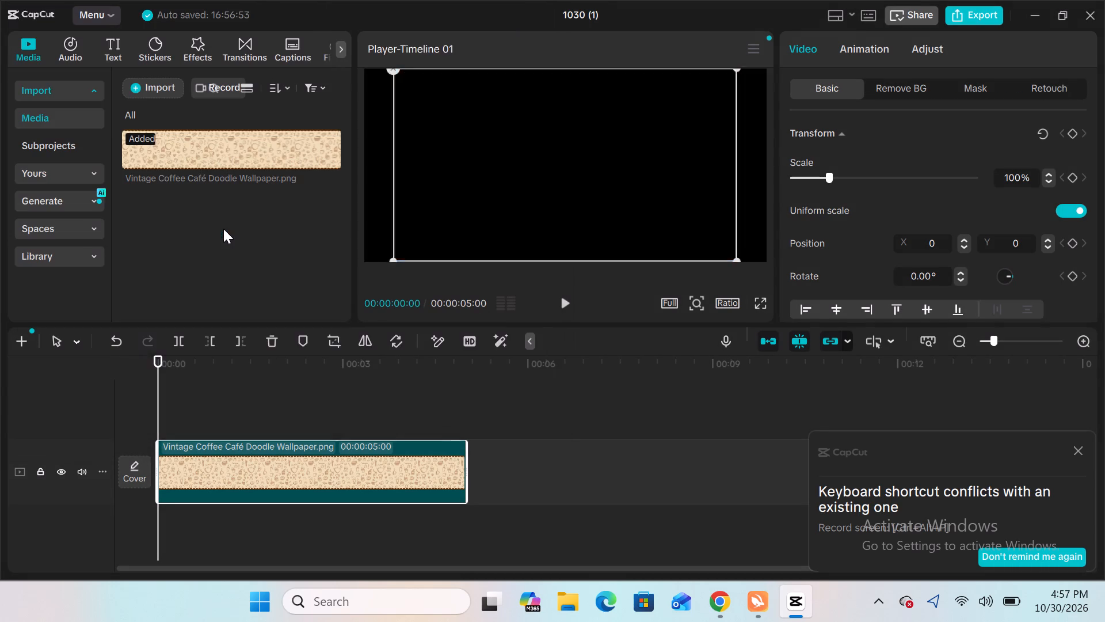
Replace the wallpaper clip on the timeline with the imported WhatsApp image of the turbaned figure, using the original video effect.
drag(264, 229, 279, 460)
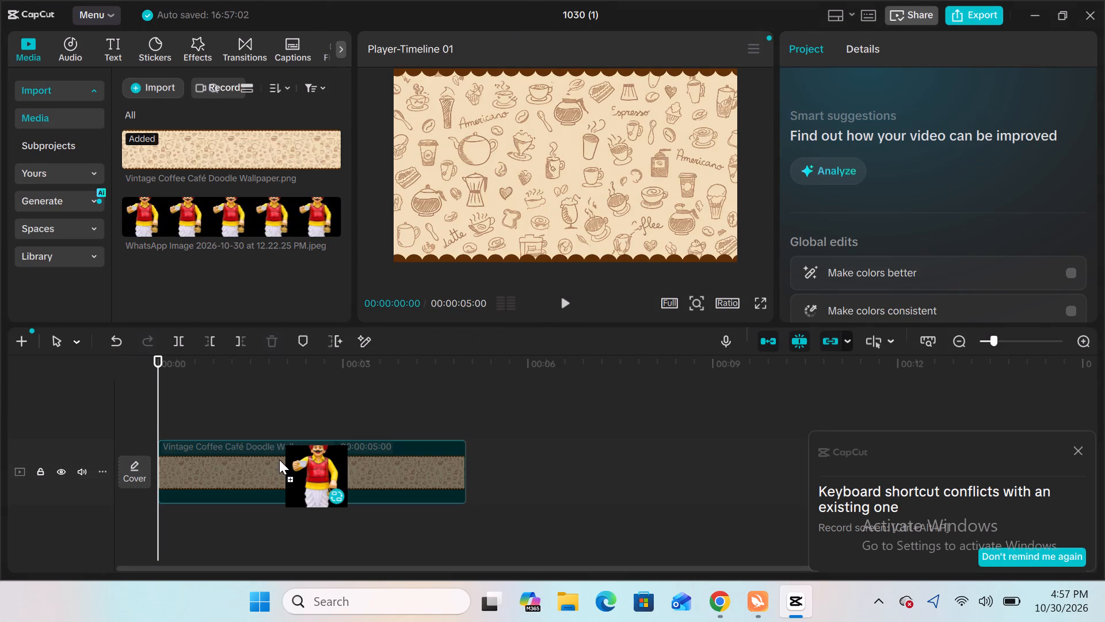
drag(279, 460, 210, 452)
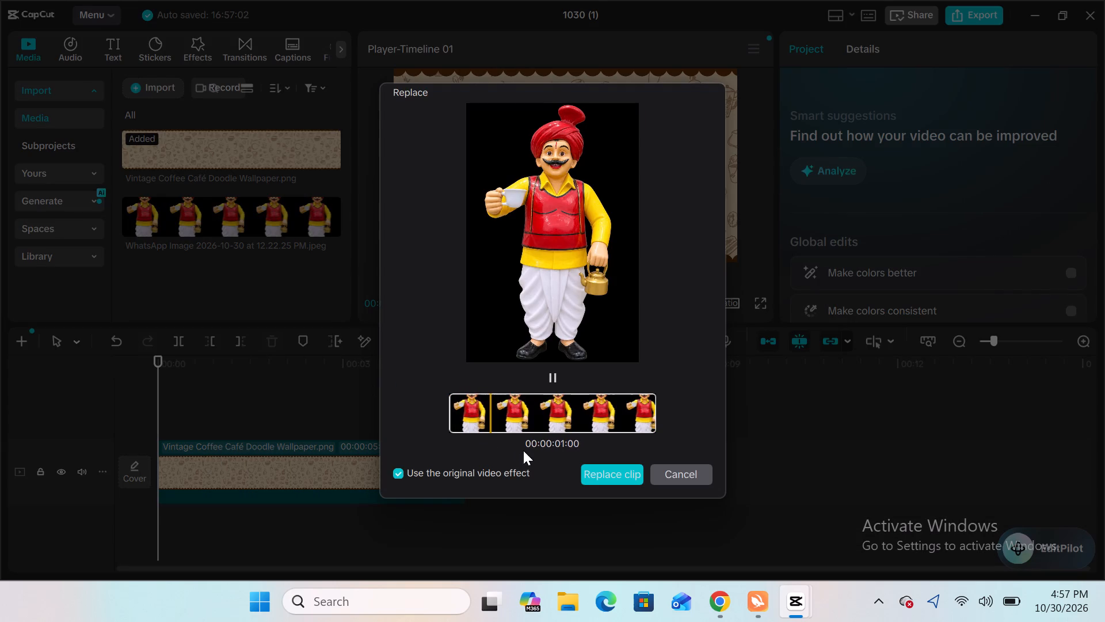
click(622, 474)
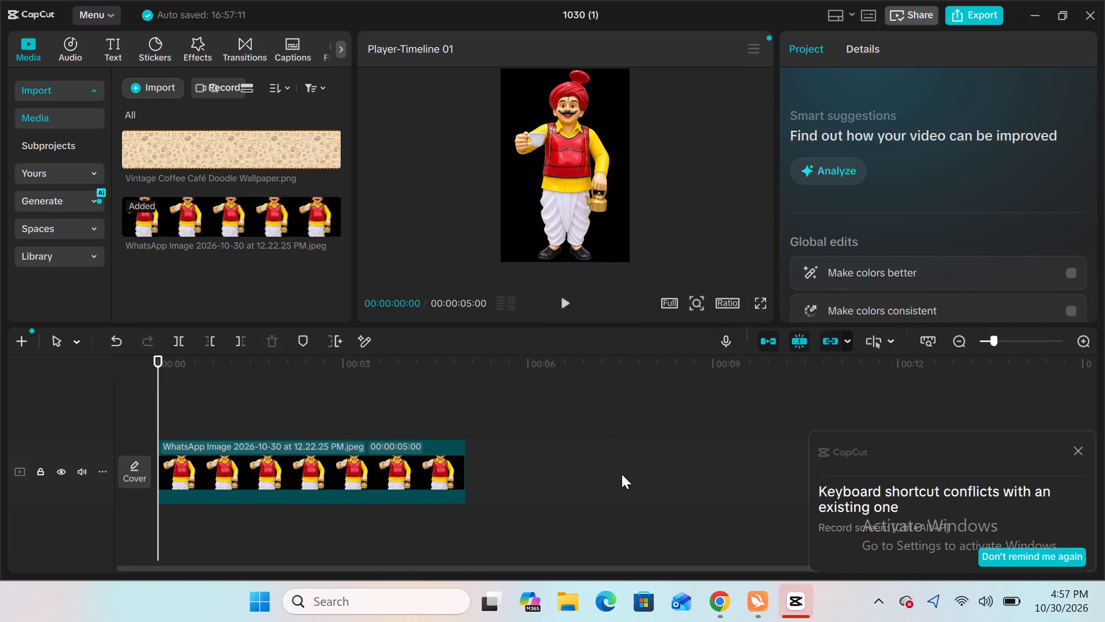
Replace the WhatsApp image clip on the timeline with Vintage Coffee Café Doodle Wallpaper, using the original video effect.
drag(266, 141, 273, 183)
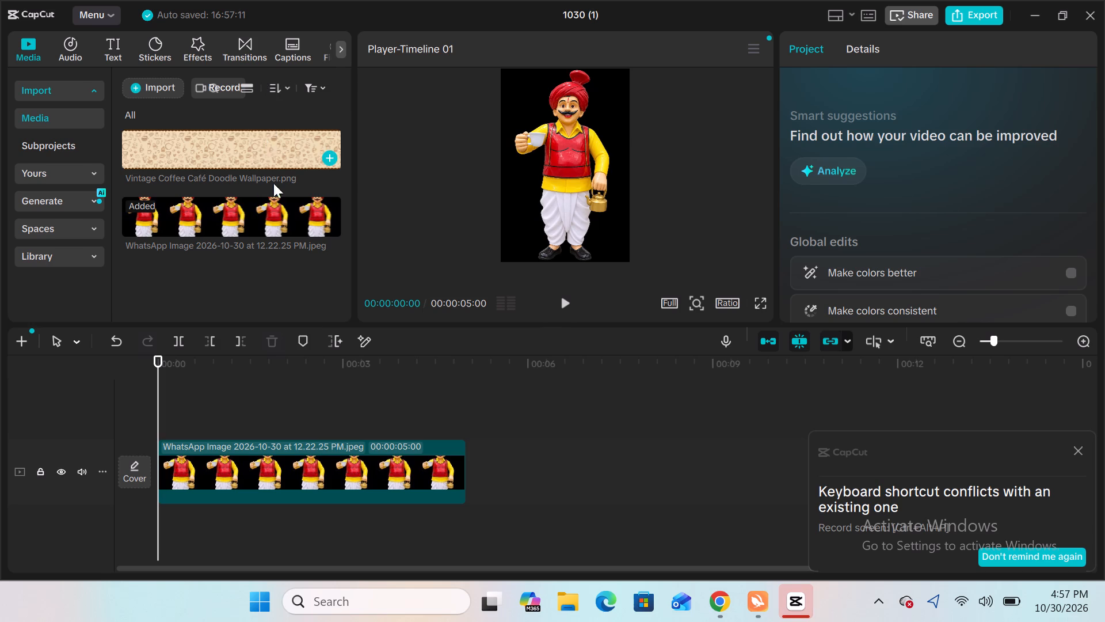
drag(273, 183, 208, 456)
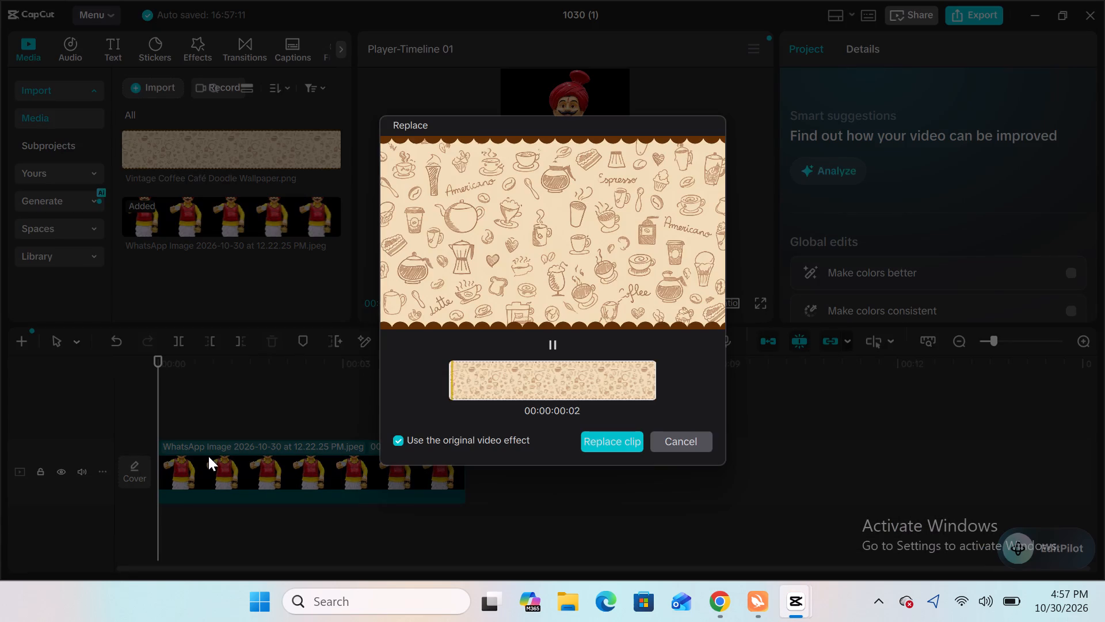
click(620, 438)
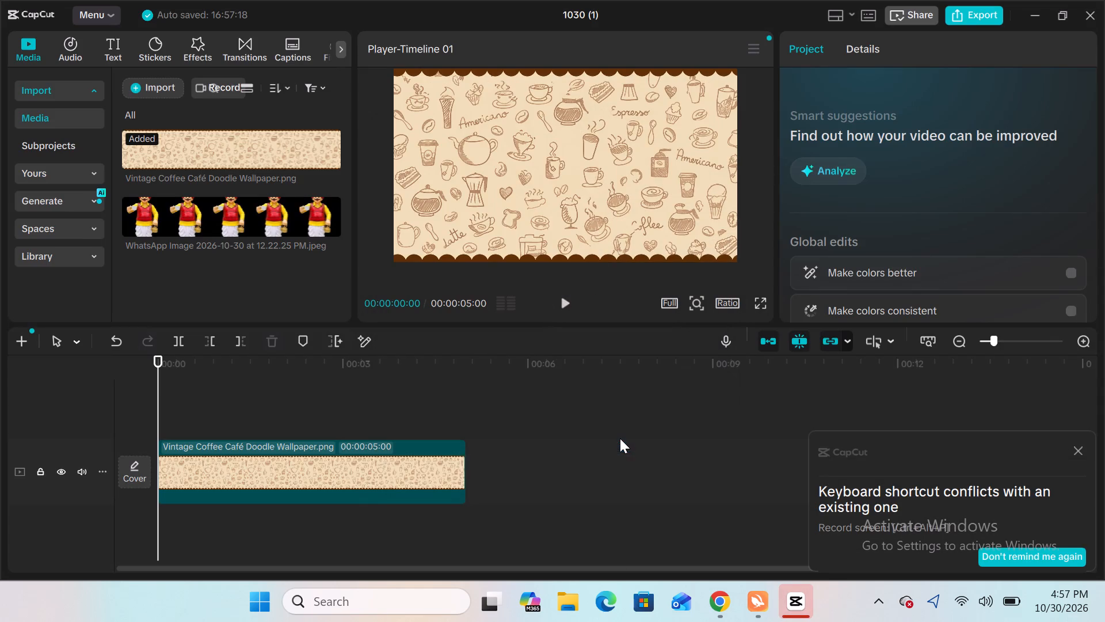
Place the WhatsApp image of the turbaned man on a track above the wallpaper from 00:00 and remove its background with auto removal.
drag(277, 203, 203, 540)
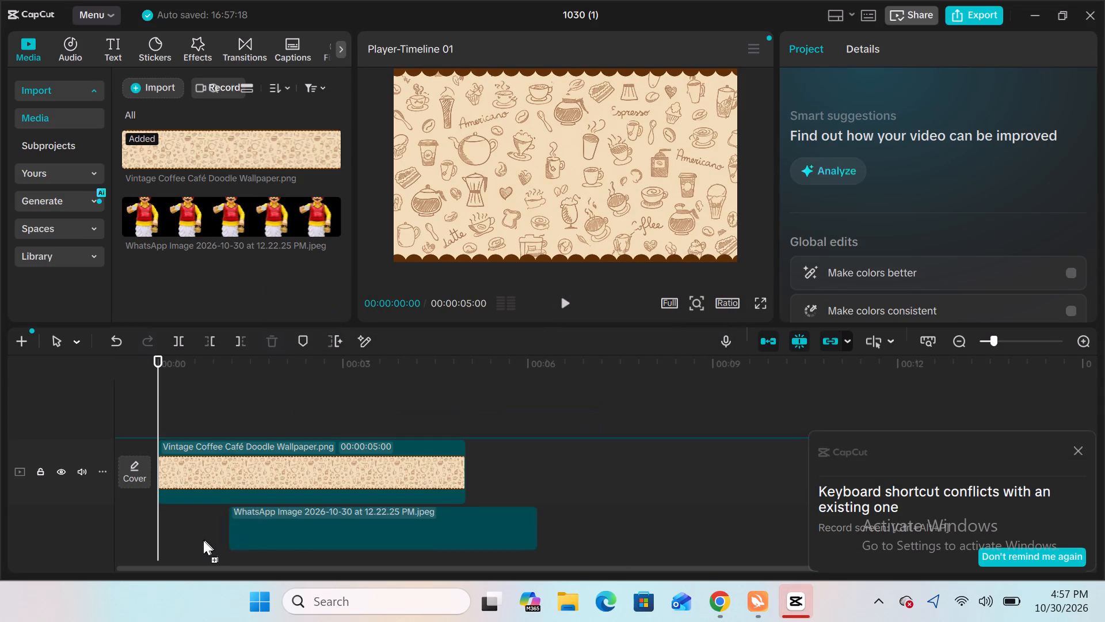
drag(203, 540, 163, 521)
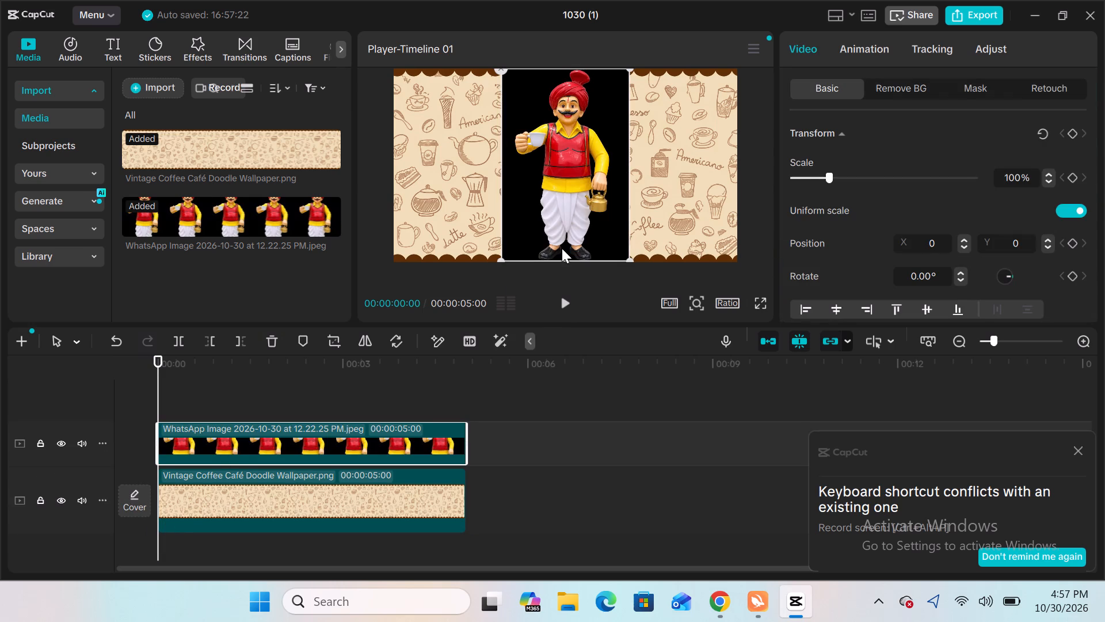
click(920, 95)
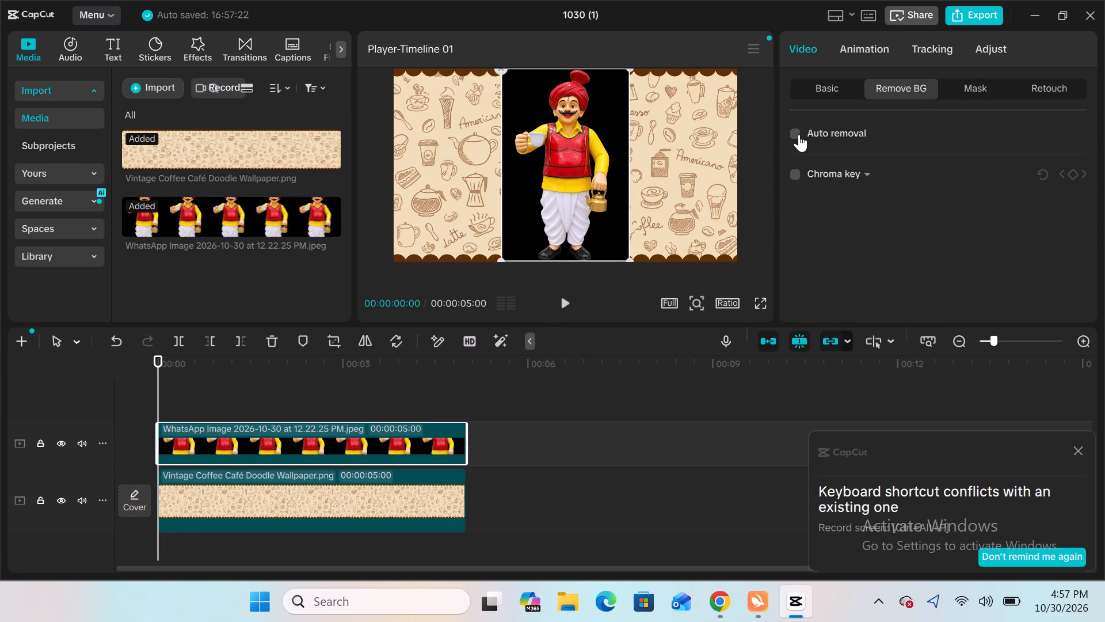
click(797, 134)
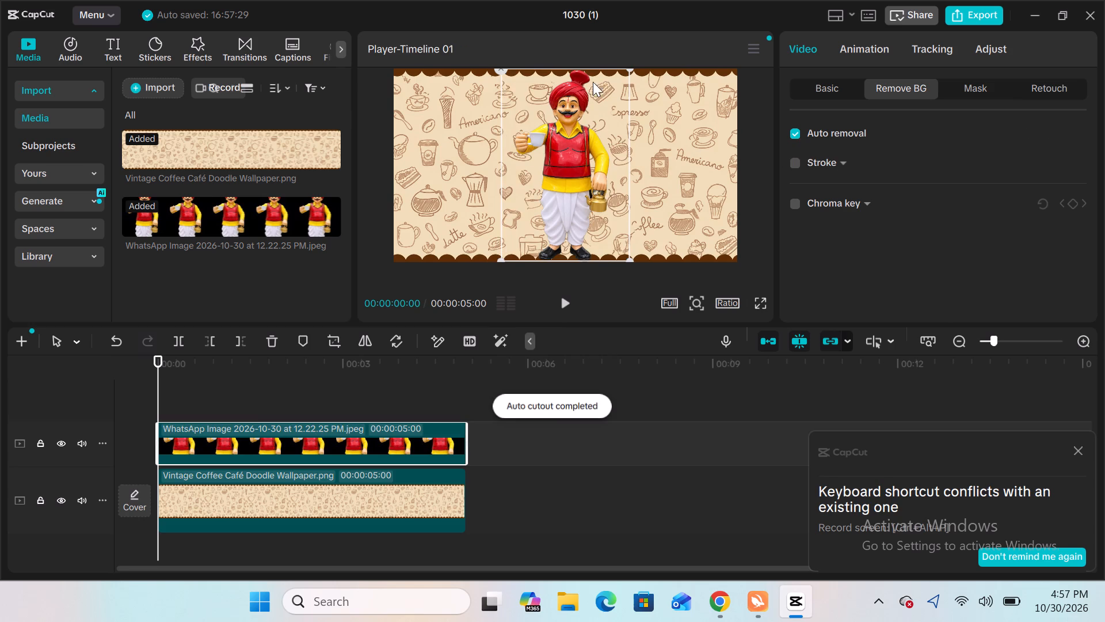
Move the turbaned man's cut-out to the lower left part of the wallpaper and enlarge it until it fills most of the frame height.
drag(593, 82, 470, 86)
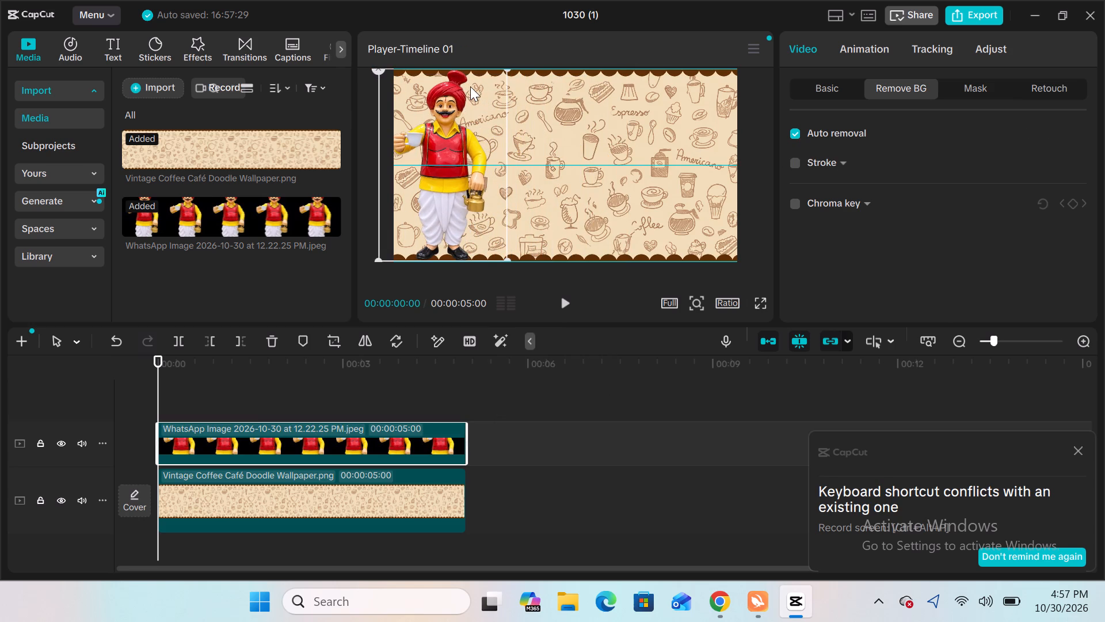
drag(470, 86, 464, 111)
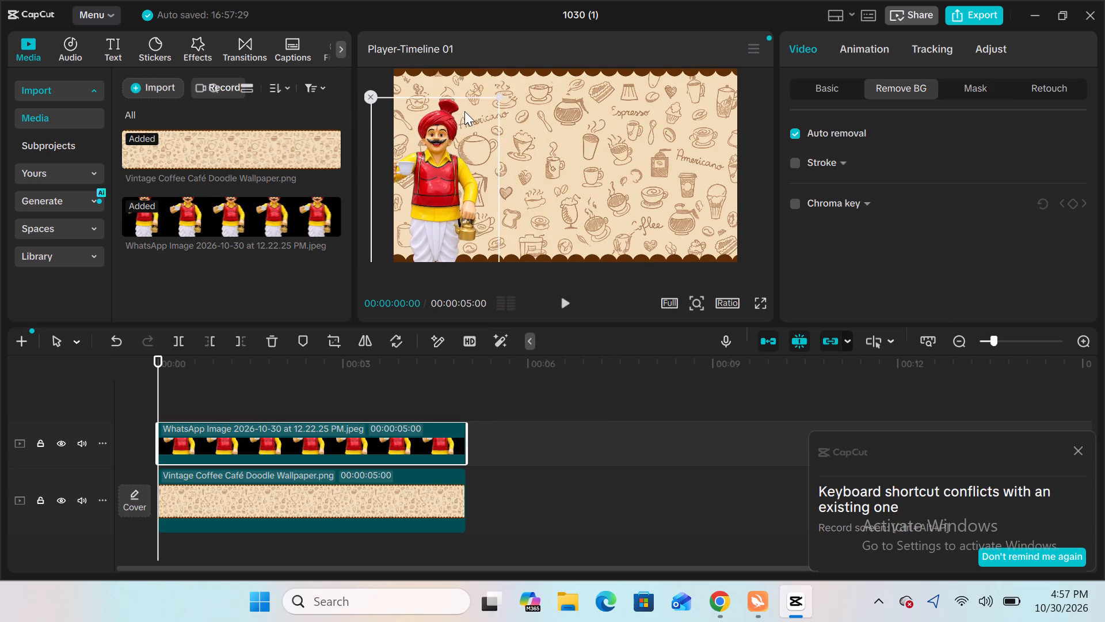
drag(464, 111, 474, 124)
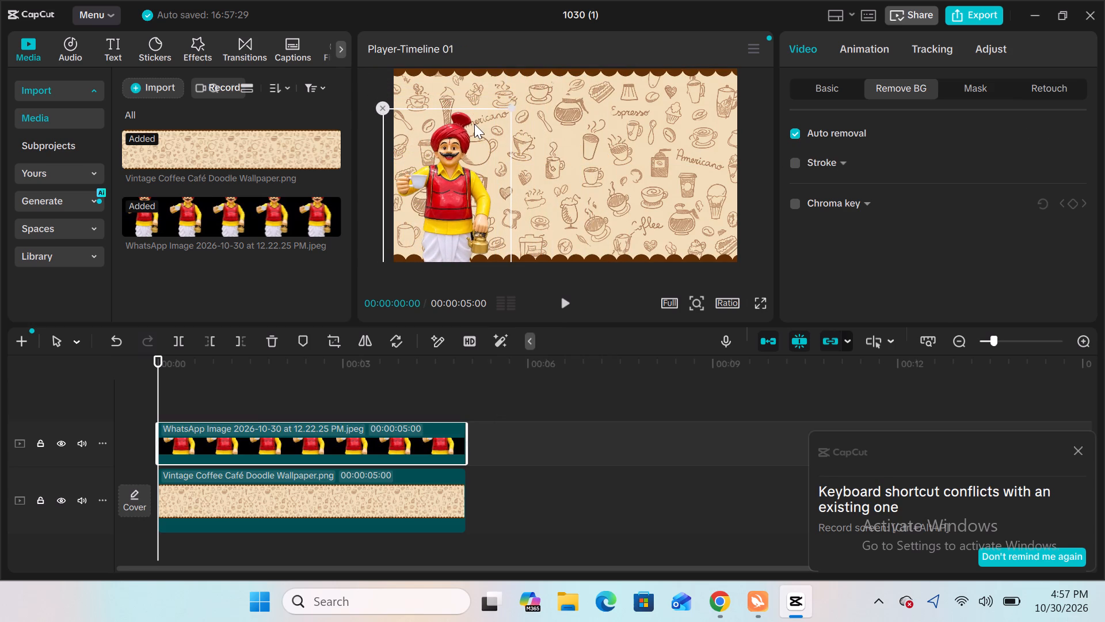
drag(474, 124, 474, 122)
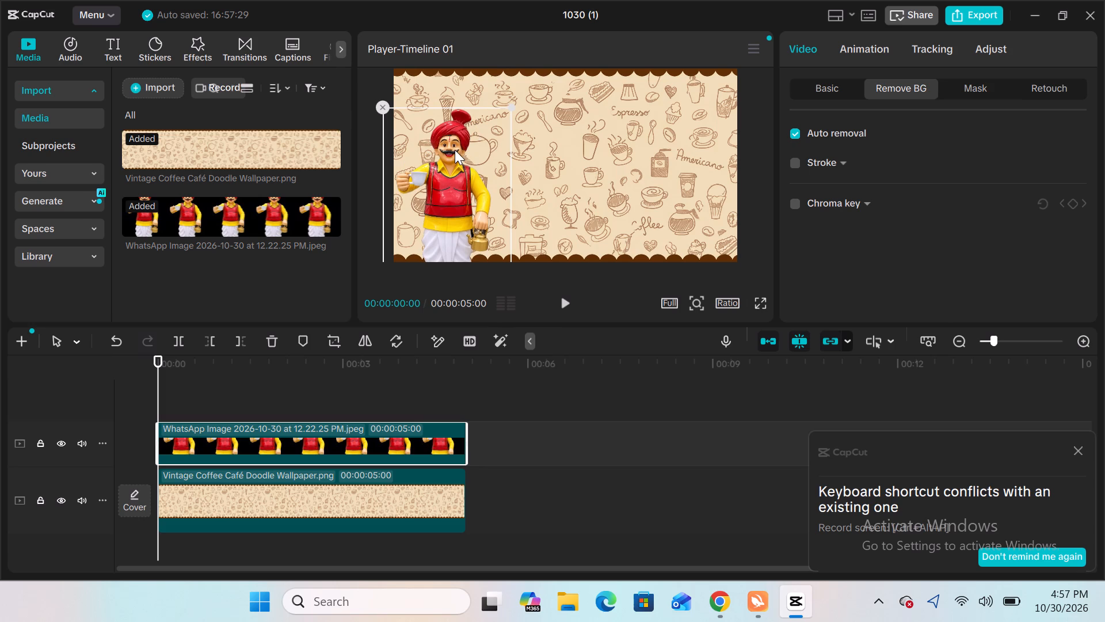
ctrl+scroll(455, 150, up, 6)
ctrl+scroll(455, 150, down, 3)
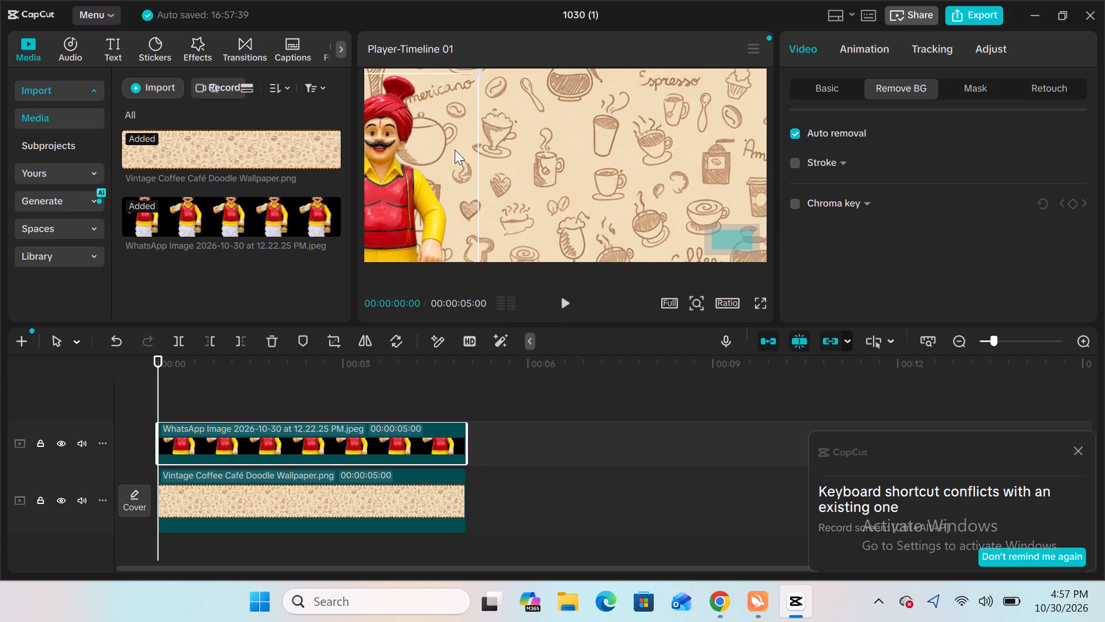
ctrl+scroll(455, 150, down, 5)
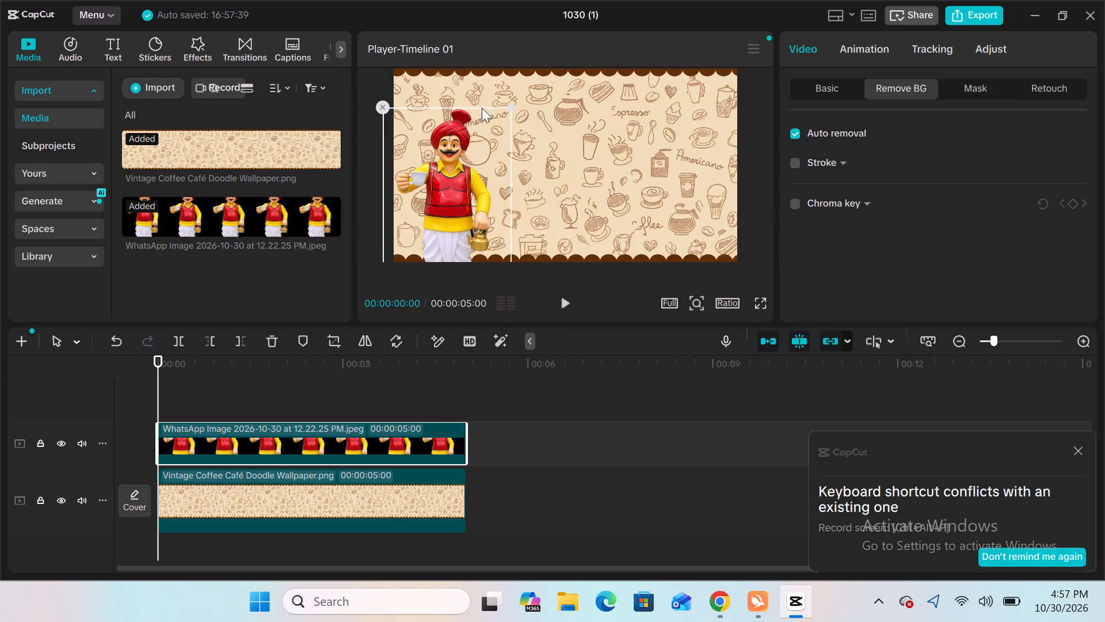
drag(509, 104, 515, 82)
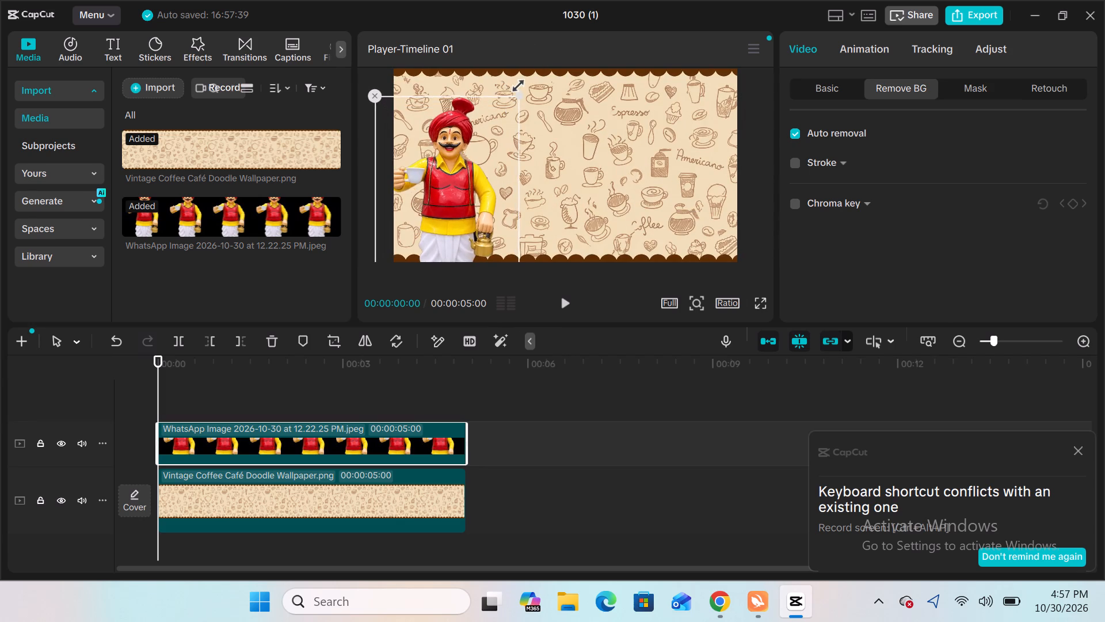
drag(515, 82, 539, 71)
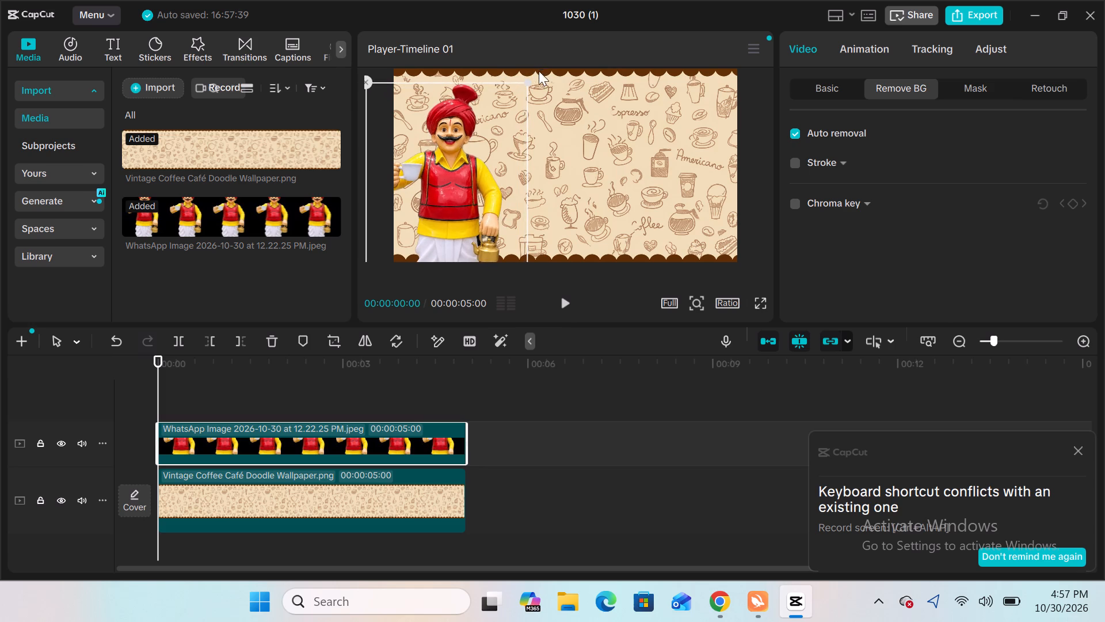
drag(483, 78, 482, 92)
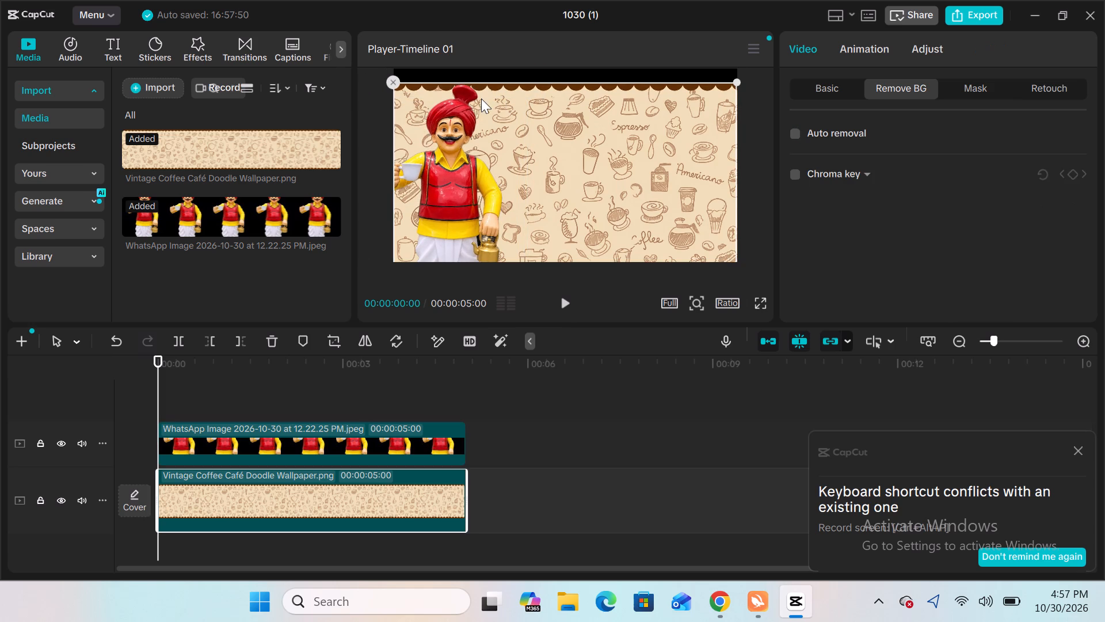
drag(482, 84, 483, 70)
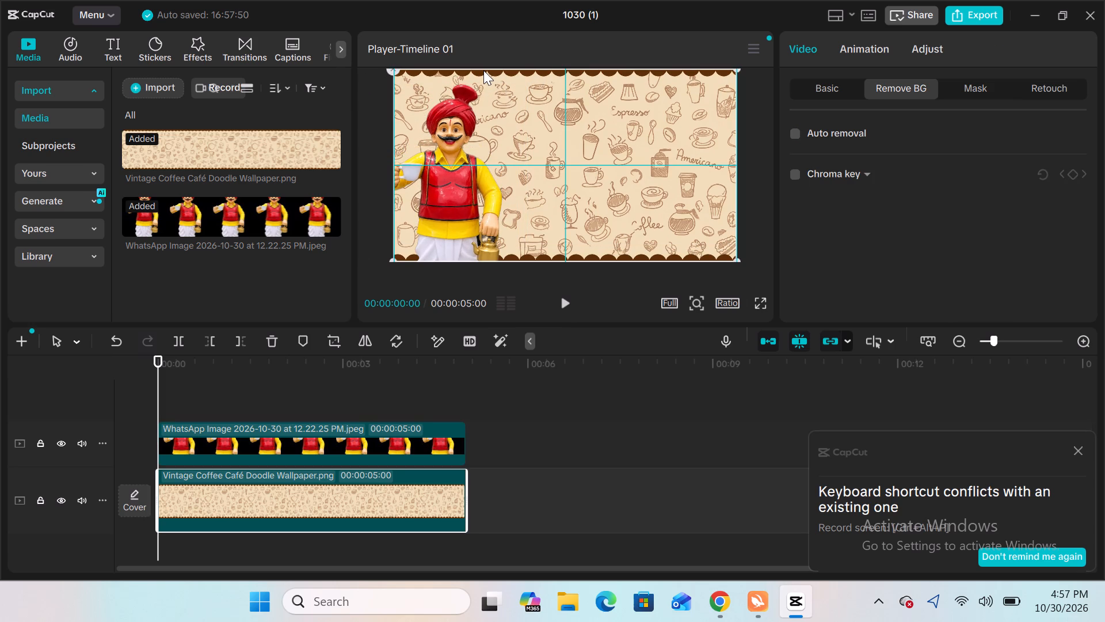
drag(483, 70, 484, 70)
Move the turbaned man's cut-out up until the top of his turban meets the wallpaper's upper edge.
click(454, 119)
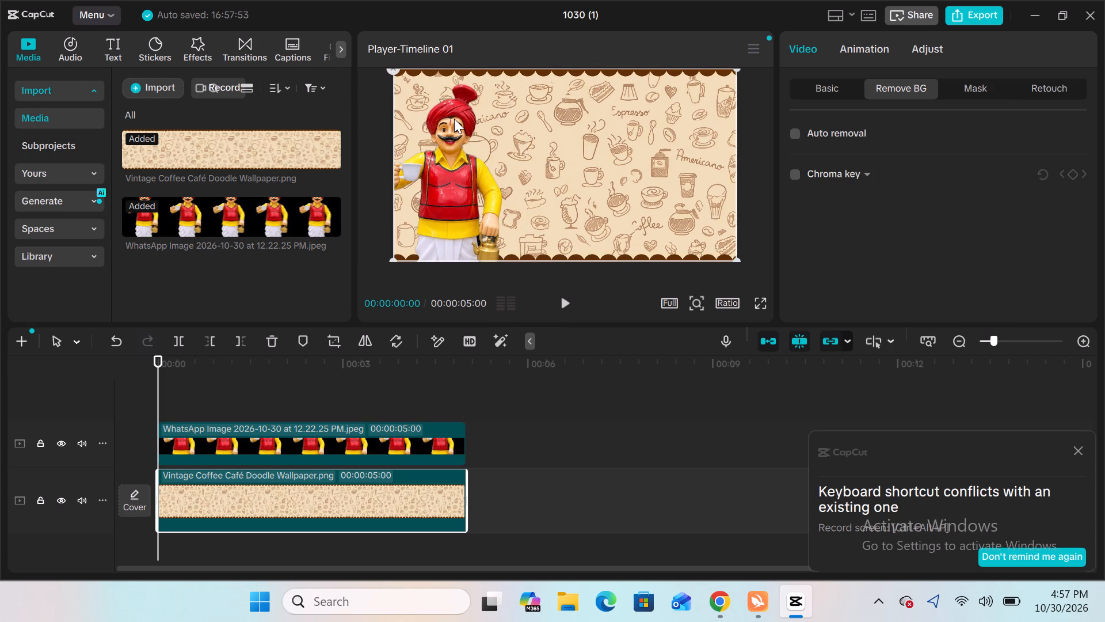
click(454, 119)
drag(454, 119, 454, 117)
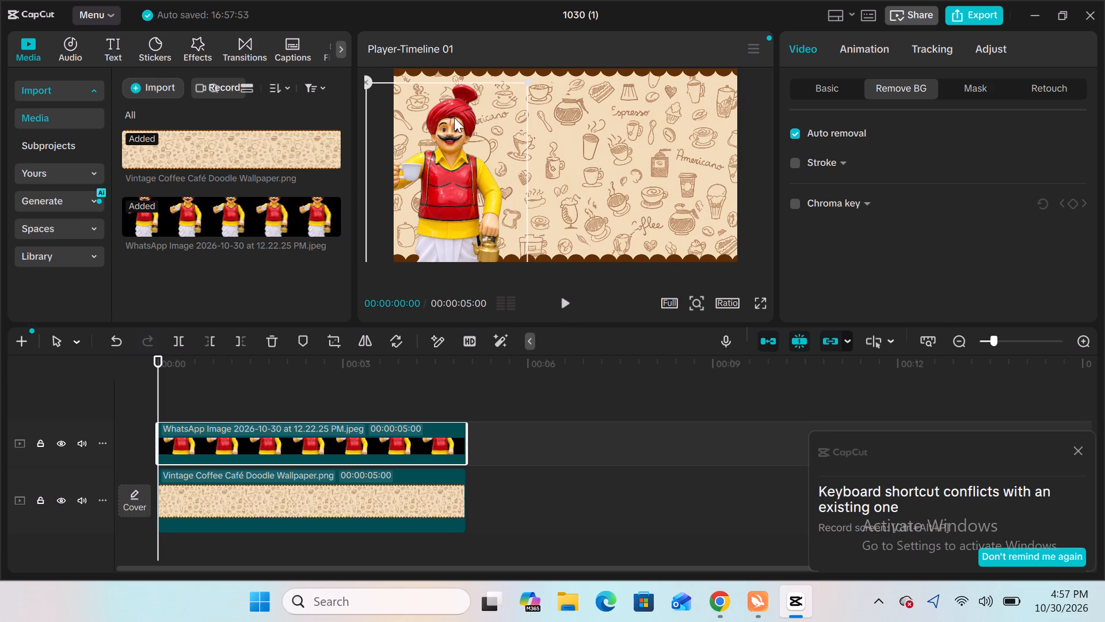
drag(454, 117, 459, 105)
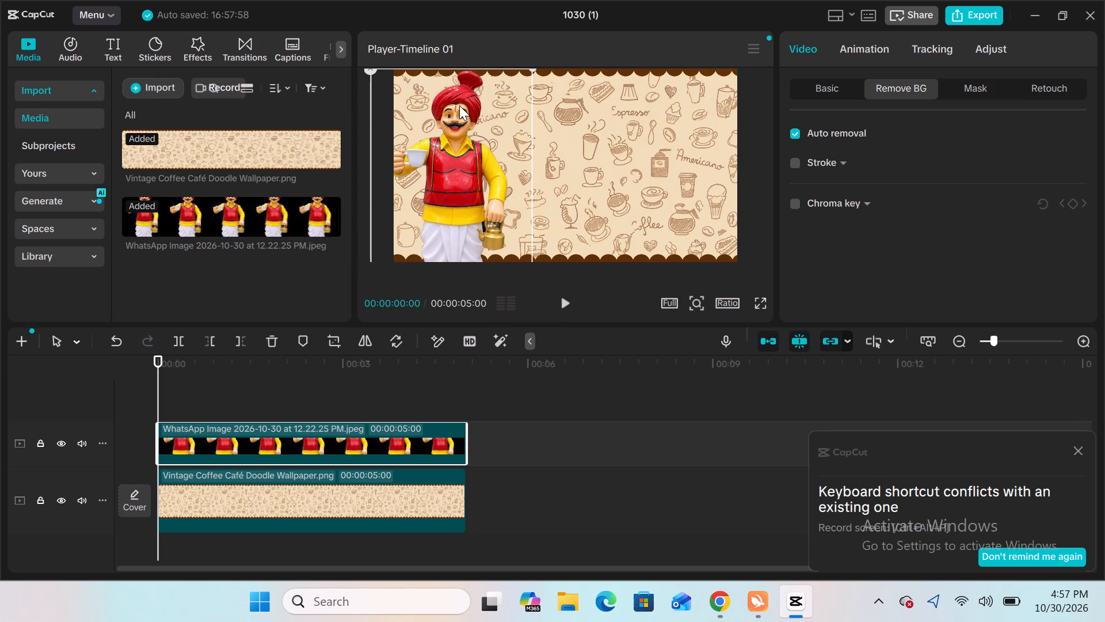
click(459, 105)
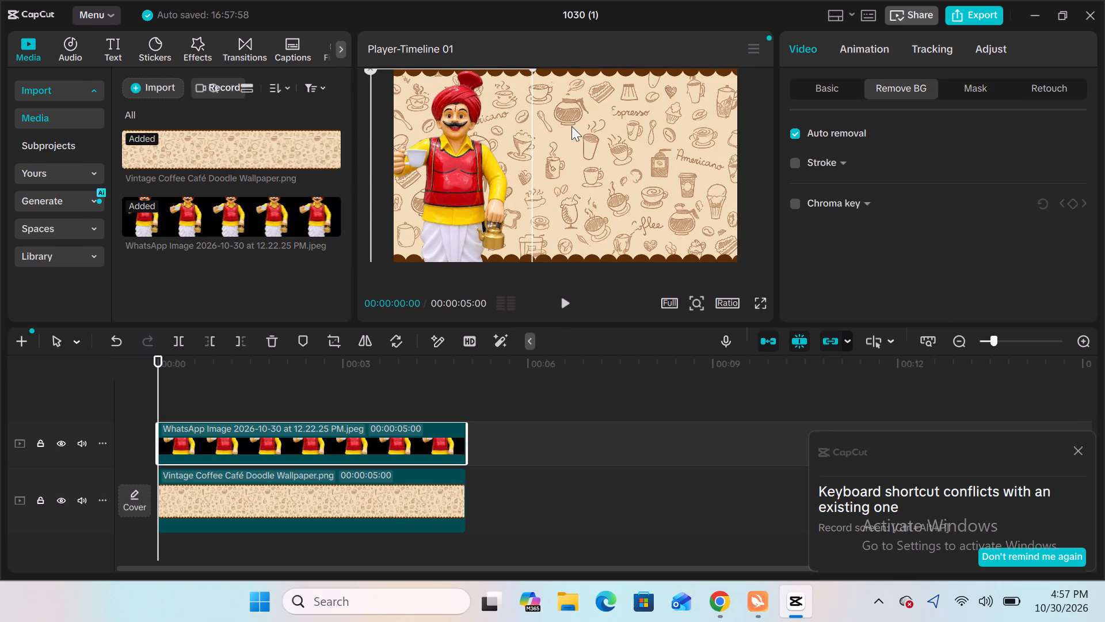
click(571, 126)
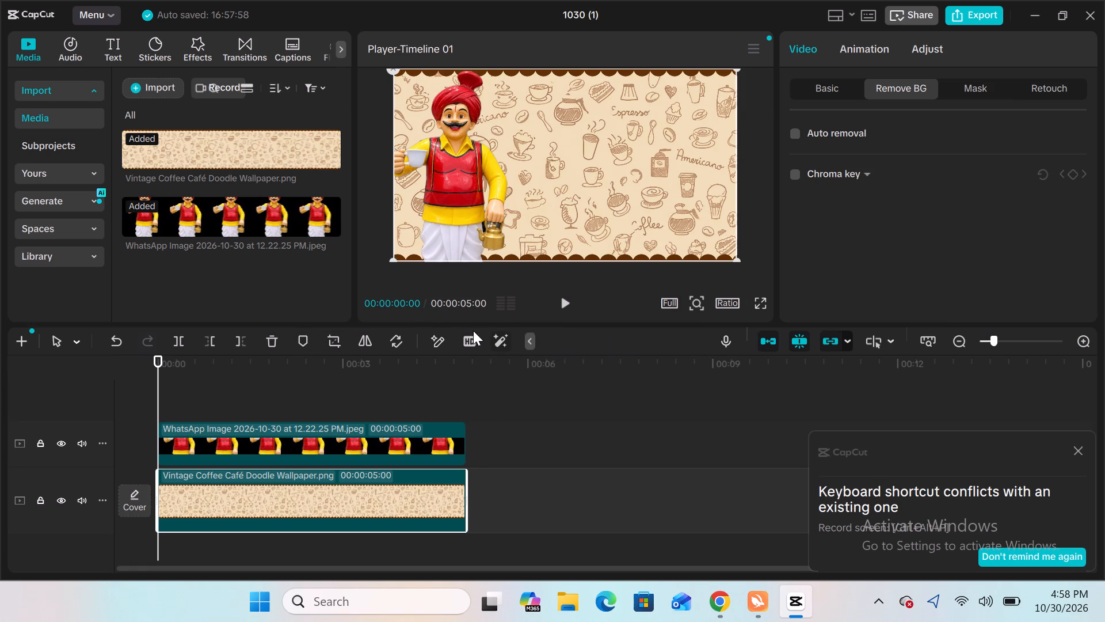
Add a default text clip at 00:00 on a track above the turbaned man's clip.
click(110, 40)
click(110, 40)
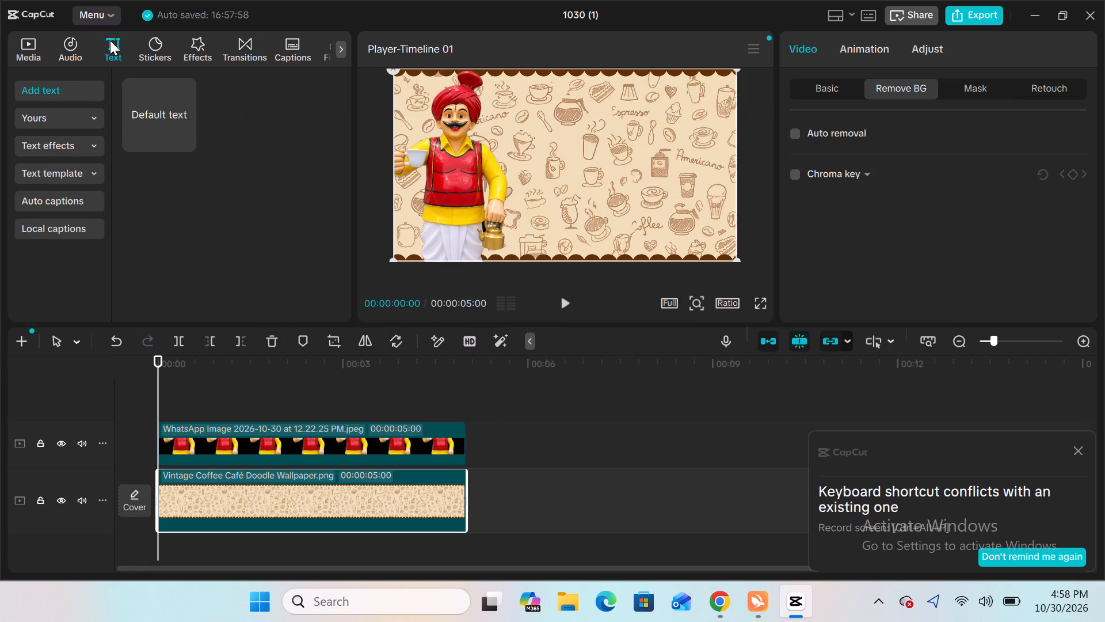
click(110, 40)
drag(110, 40, 150, 109)
drag(150, 109, 174, 105)
key(Page_Up)
scroll(485, 376, right, 1)
drag(160, 120, 191, 131)
click(180, 141)
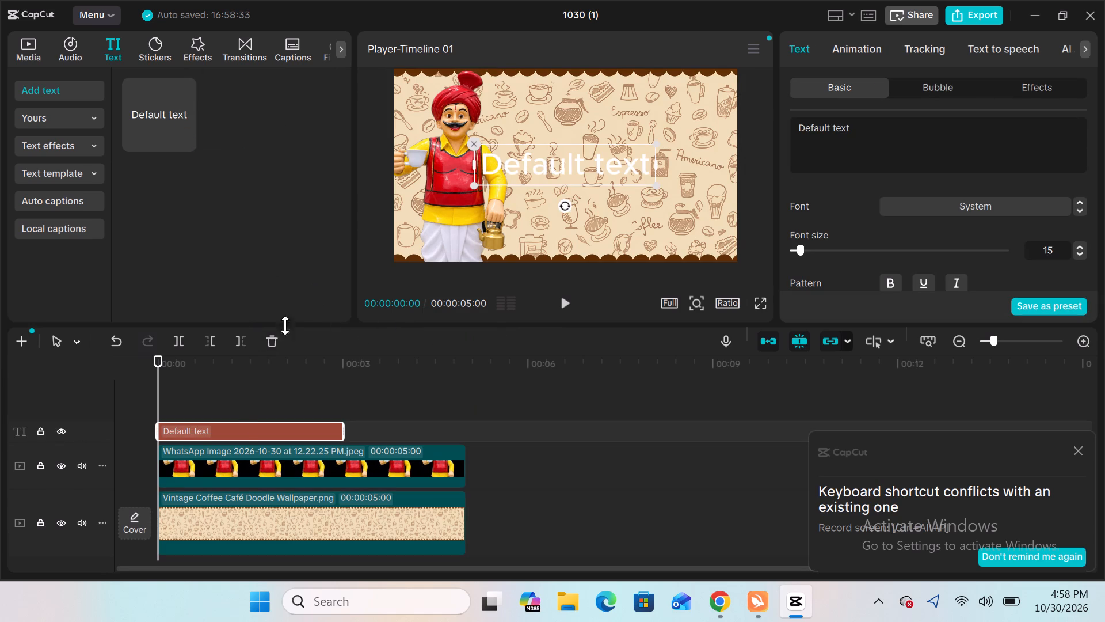
click(240, 424)
Replace the default wording of the new text clip with "TEA POINT" in capitals.
drag(616, 161, 636, 160)
double_click(636, 160)
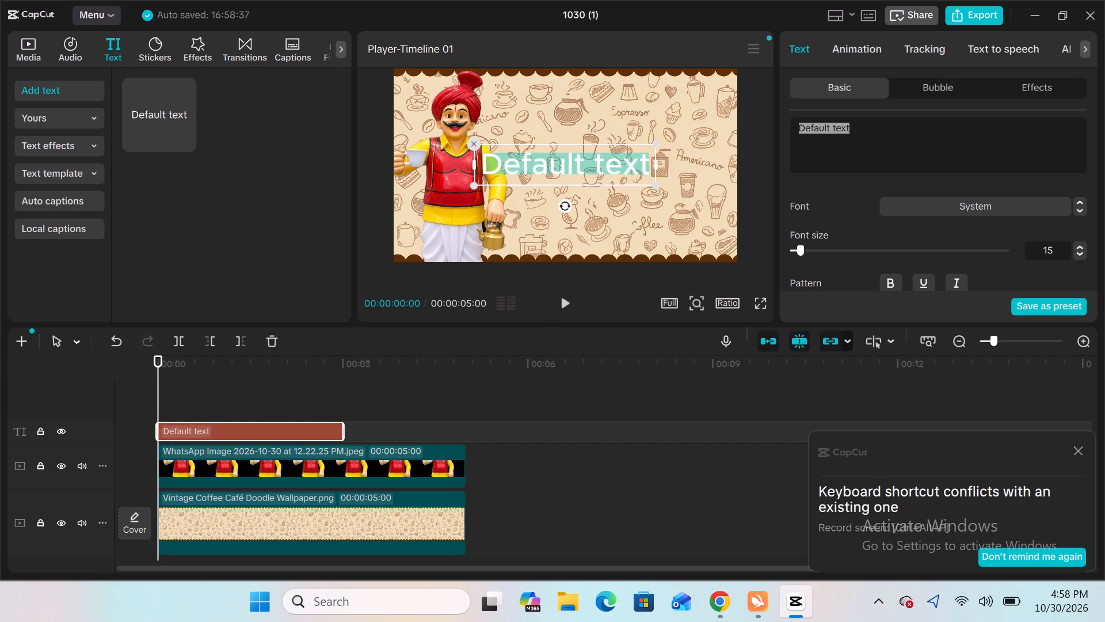
click(595, 165)
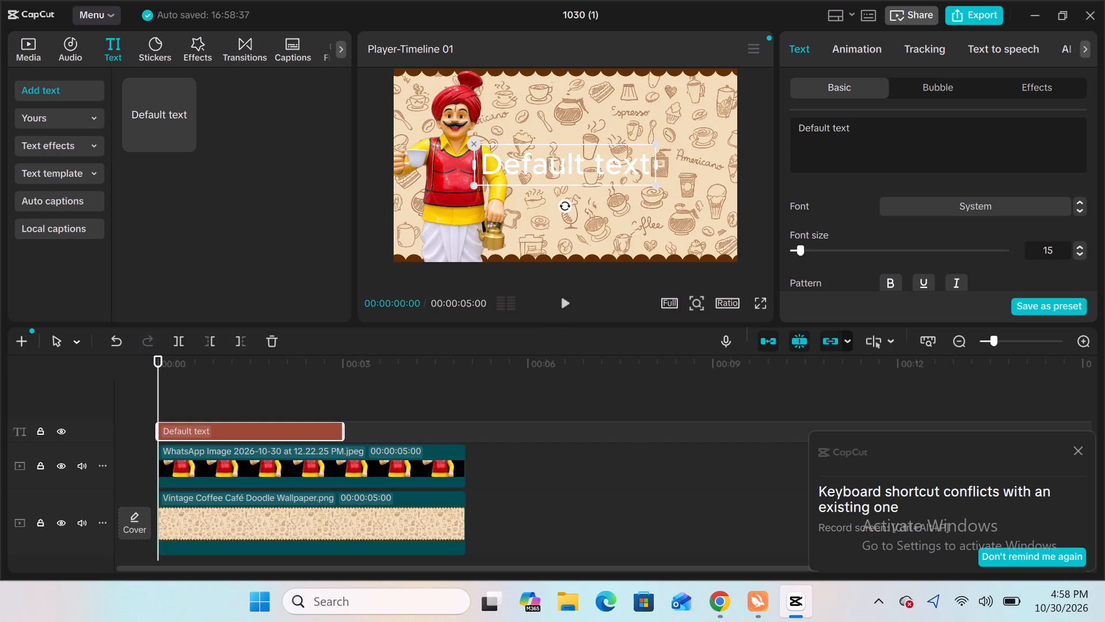
click(853, 122)
click(853, 122)
key(Right)
key(Right)
key(Right)
key(Right)
key(Right)
key(Right)
key(Right)
key(Right)
key(Right)
key(Right)
key(Right)
key(Right)
key(Right)
key(Right)
key(Right)
key(Right)
key(Right)
key(Right)
key(Right)
key(Right)
key(BackSpace)
key(BackSpace)
key(BackSpace)
key(BackSpace)
key(BackSpace)
key(BackSpace)
key(BackSpace)
key(BackSpace)
key(BackSpace)
key(BackSpace)
key(BackSpace)
key(BackSpace)
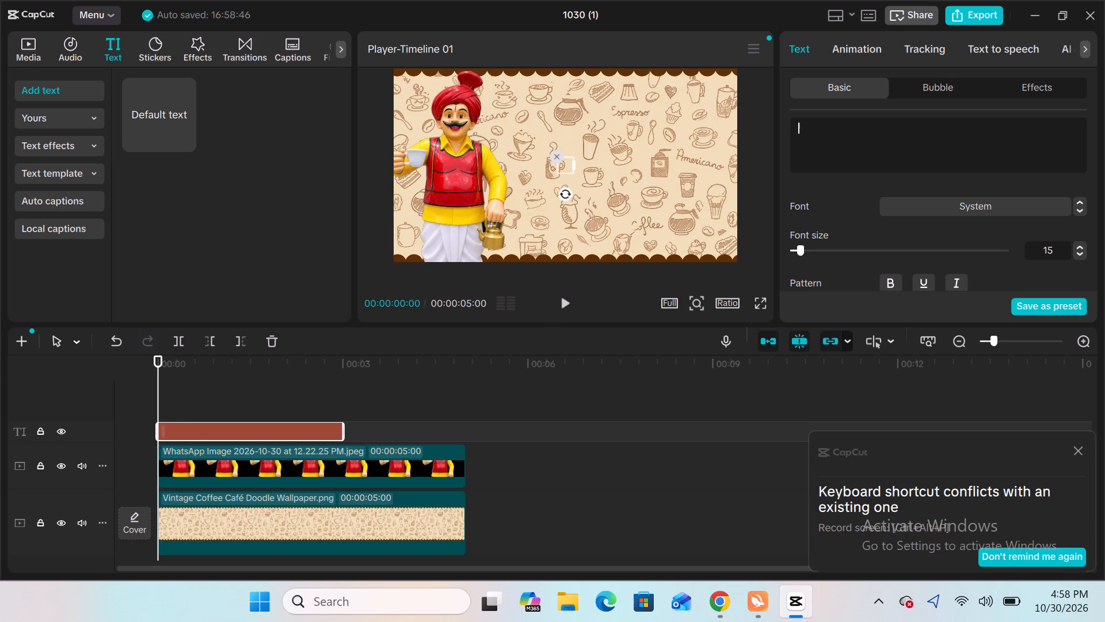
text(tea)
key(space)
key(BackSpace)
key(BackSpace)
key(BackSpace)
key(BackSpace)
text(TEA)
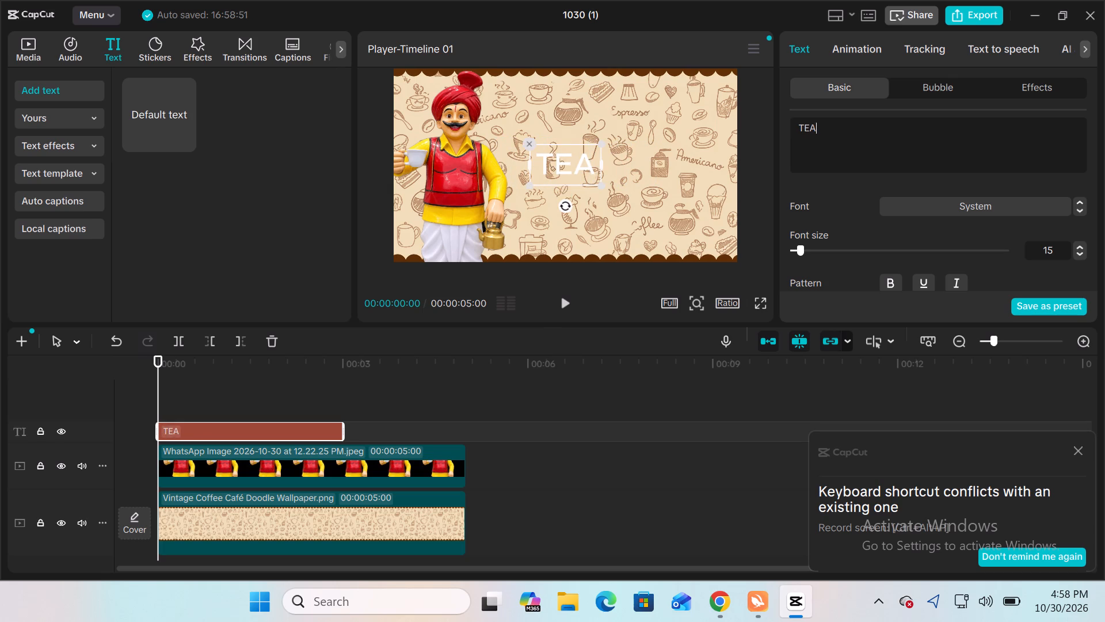
key(space)
text(po)
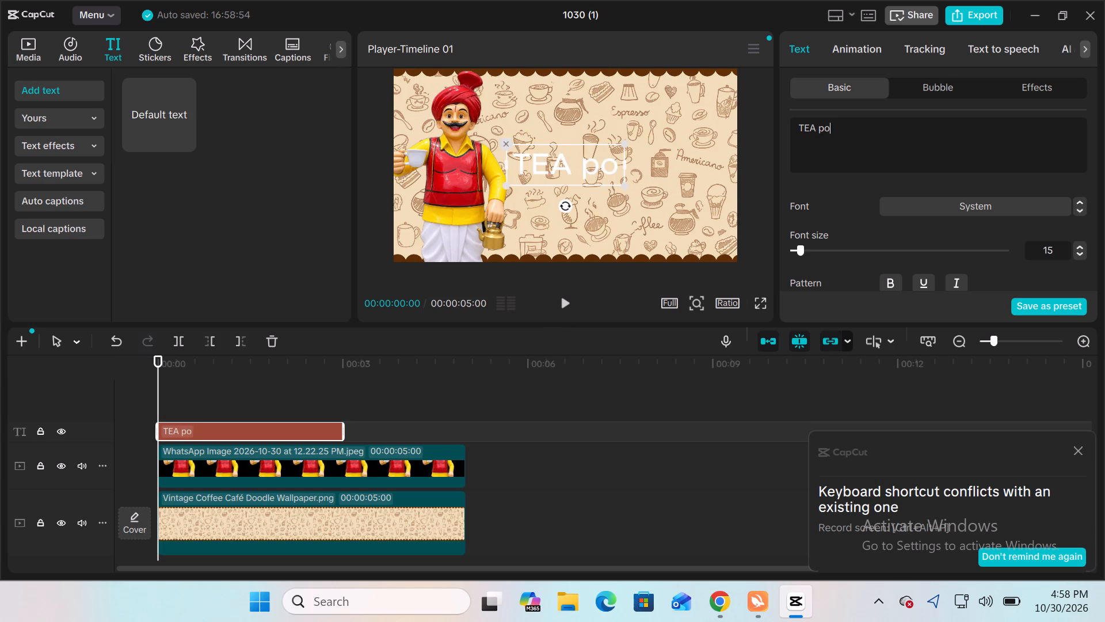
key(BackSpace)
key(BackSpace)
text(POINT)
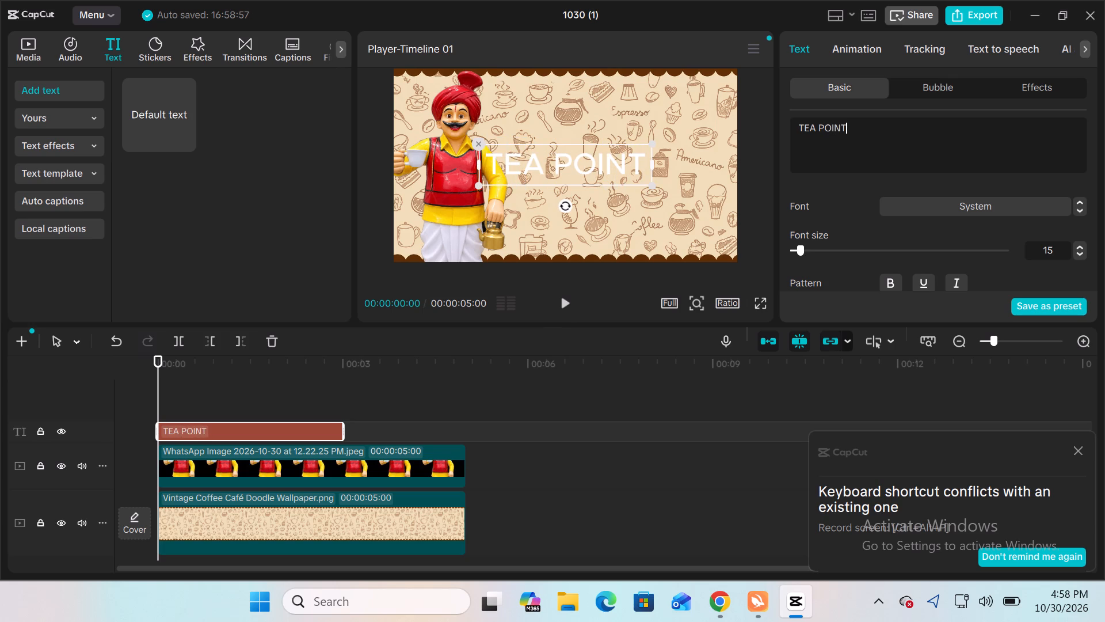
Colour the TEA POINT text black (000000) and make it bold.
scroll(630, 380, down, 2)
scroll(855, 238, right, 1)
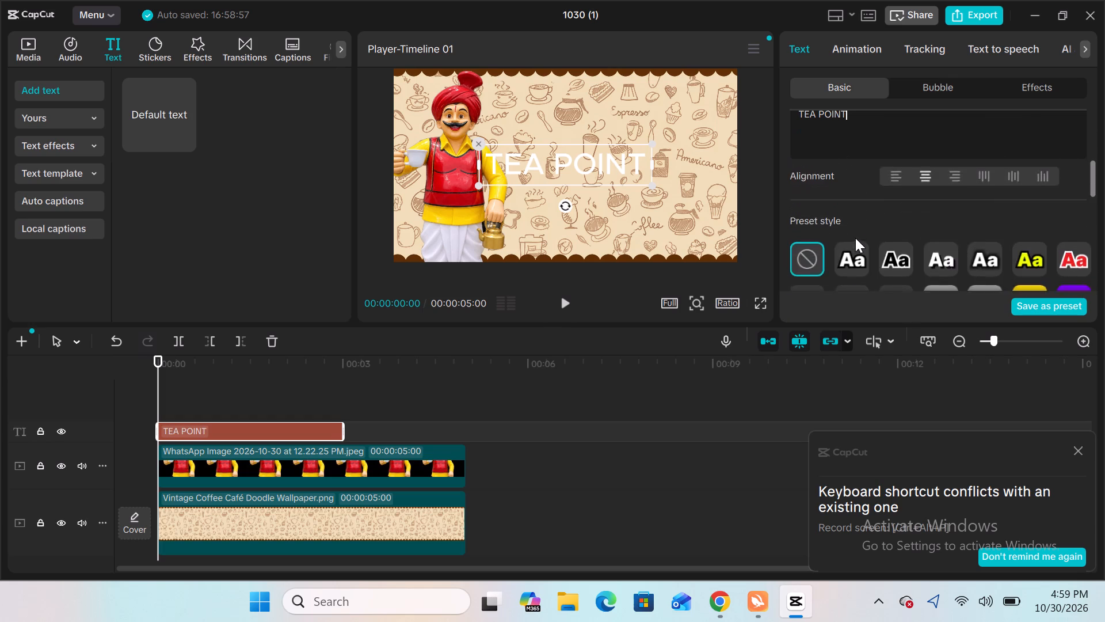
scroll(855, 238, right, 1)
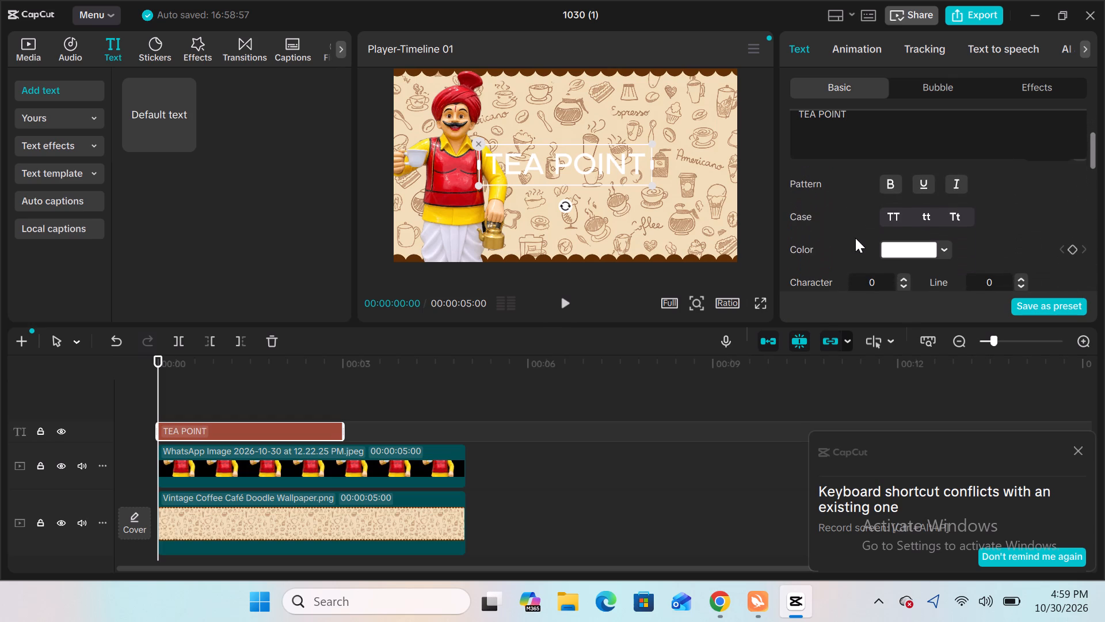
click(939, 252)
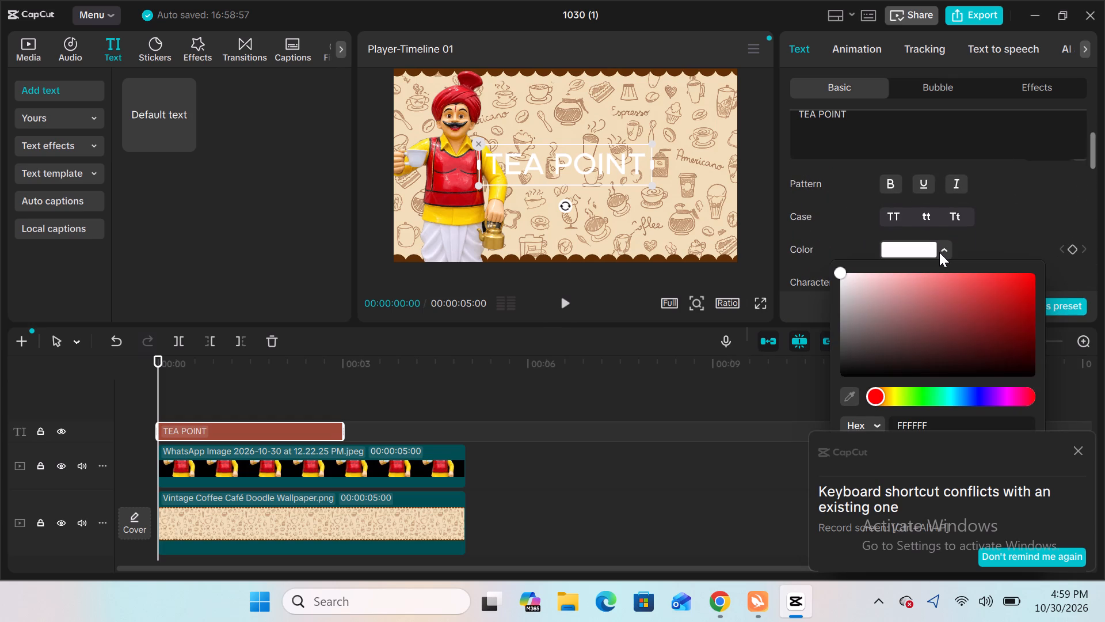
scroll(908, 355, down, 1)
scroll(877, 412, down, 1)
click(1081, 449)
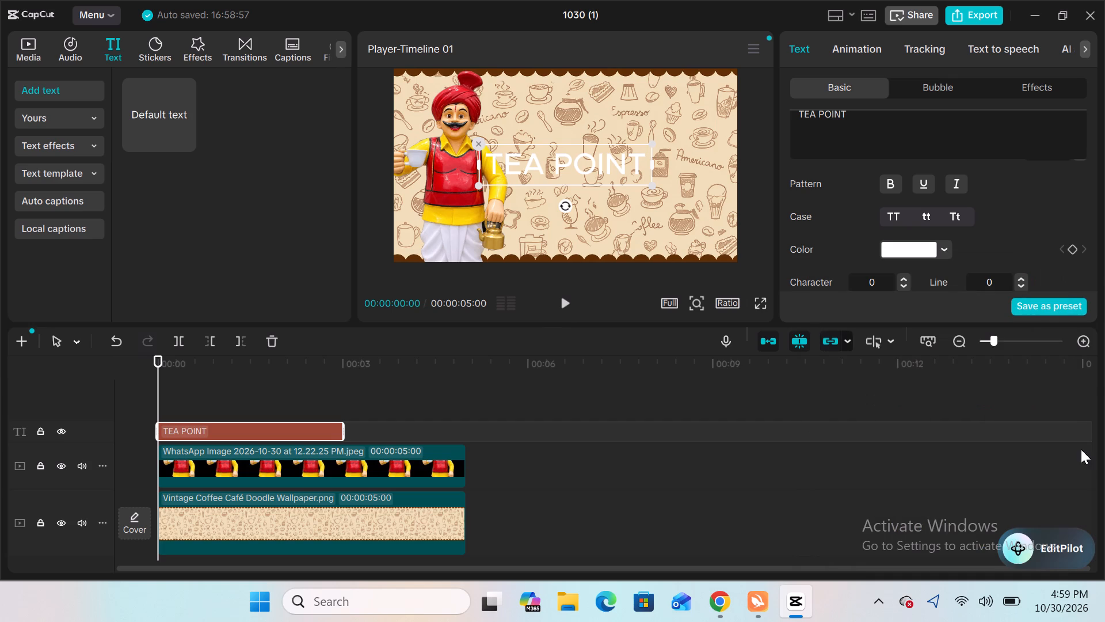
click(940, 242)
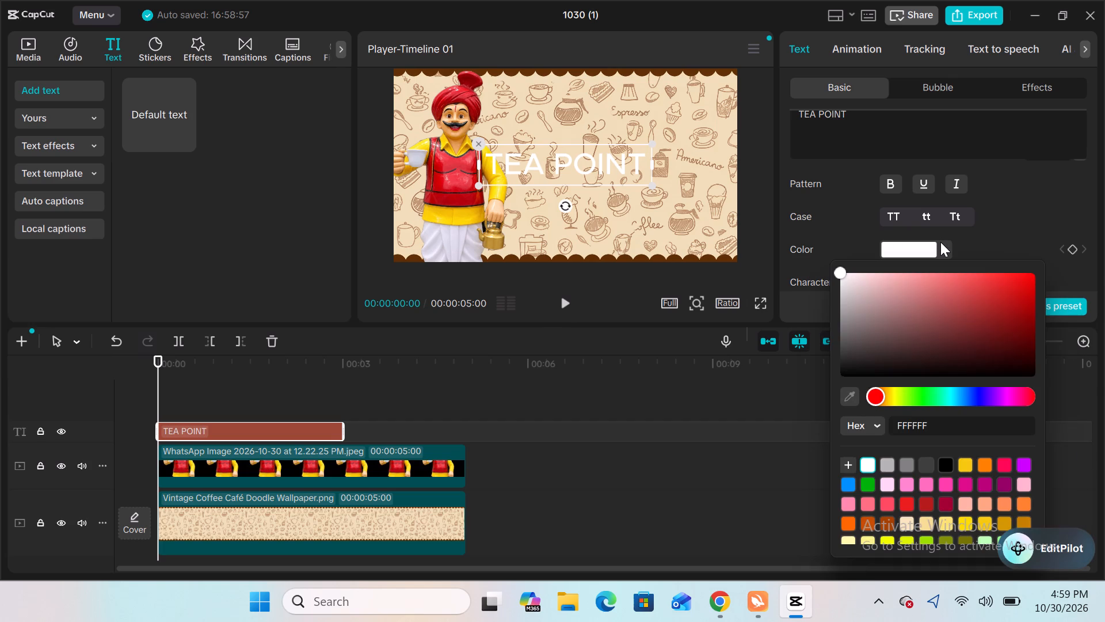
click(941, 461)
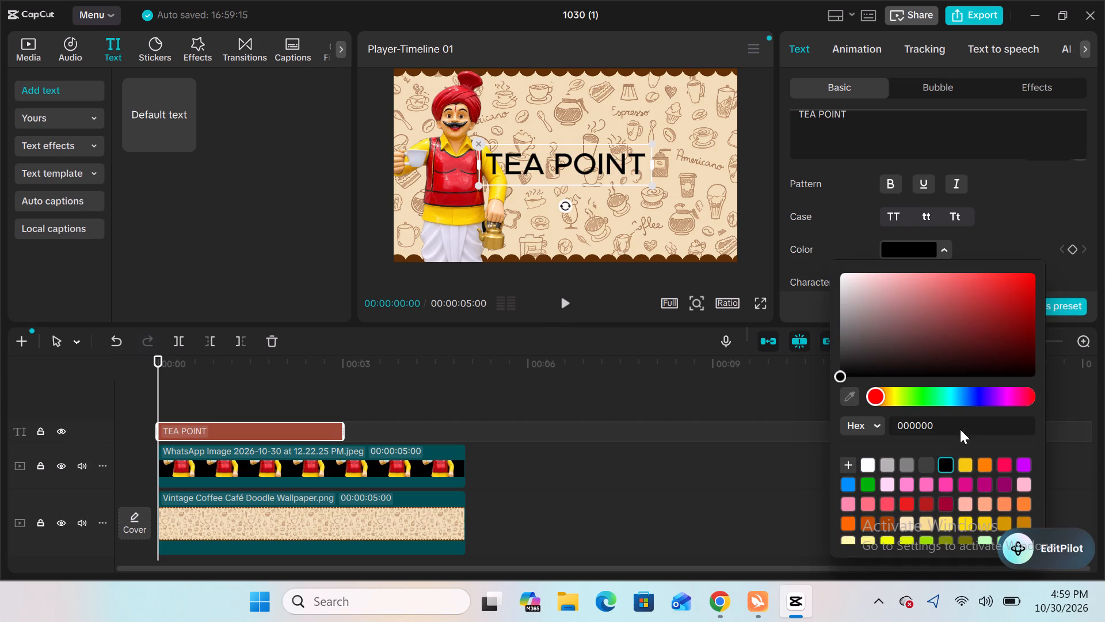
click(941, 253)
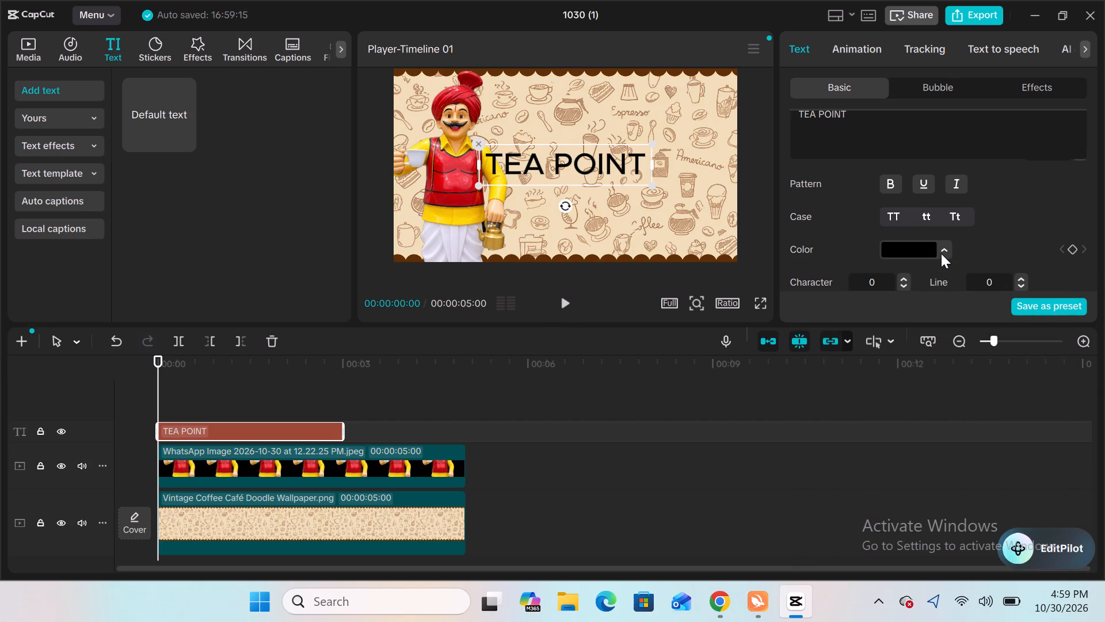
click(890, 183)
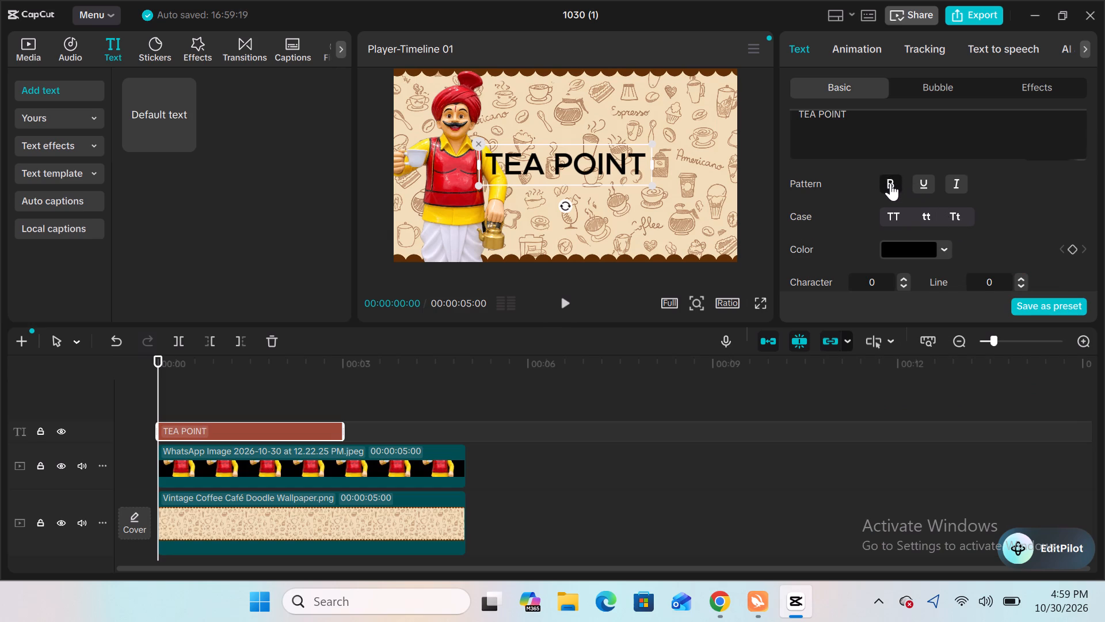
Set the font size of the TEA POINT text to 17.
scroll(890, 183, down, 1)
scroll(890, 183, up, 2)
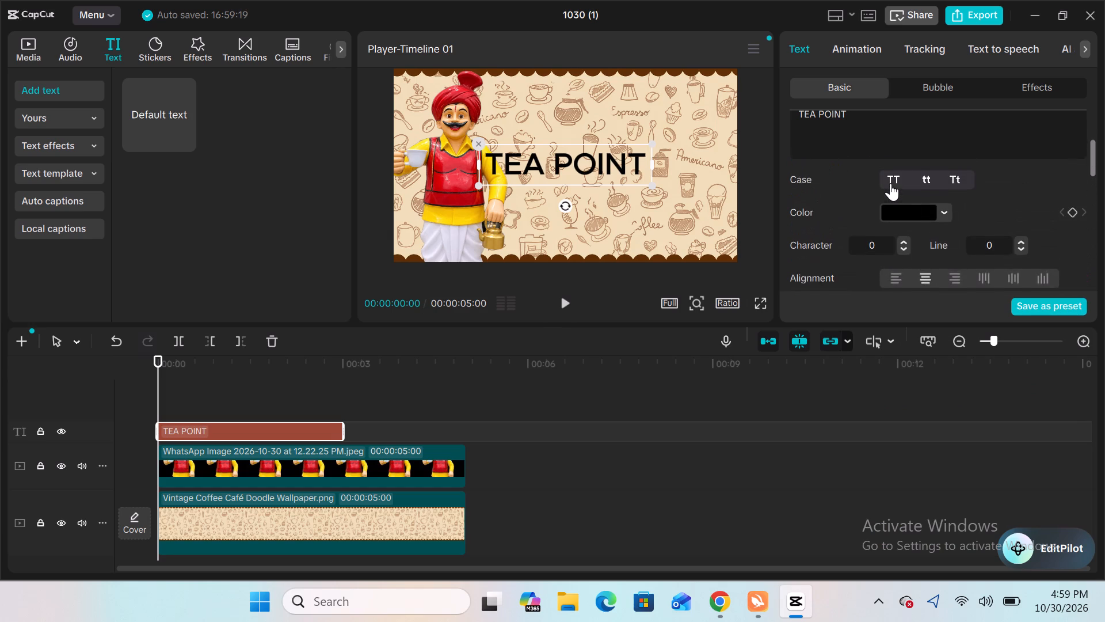
scroll(890, 183, up, 1)
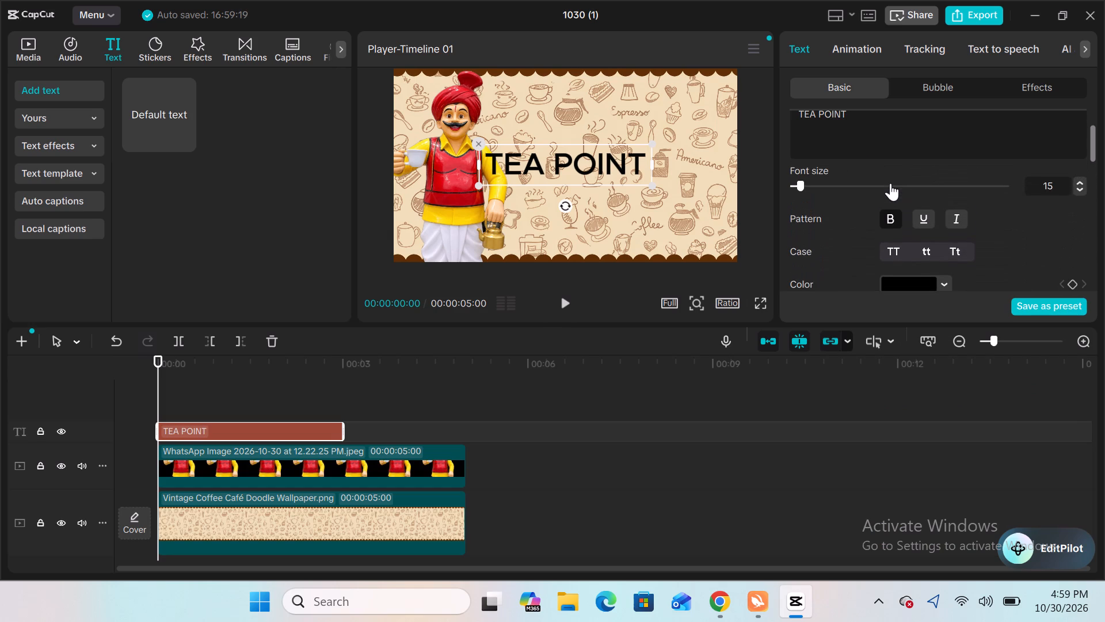
click(808, 187)
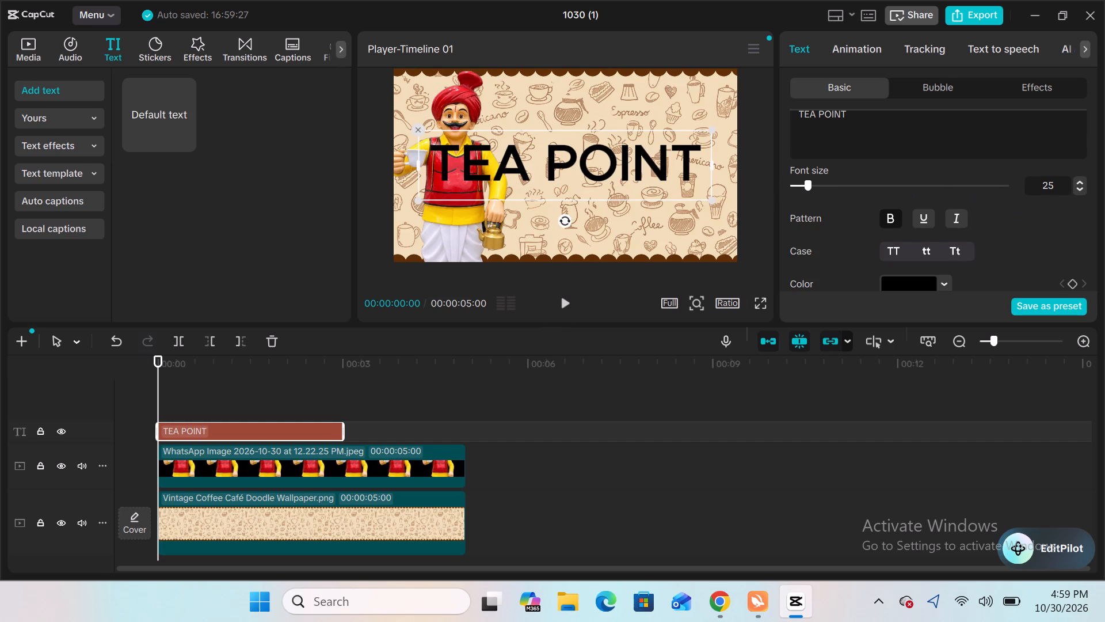
click(1084, 190)
triple_click(1084, 190)
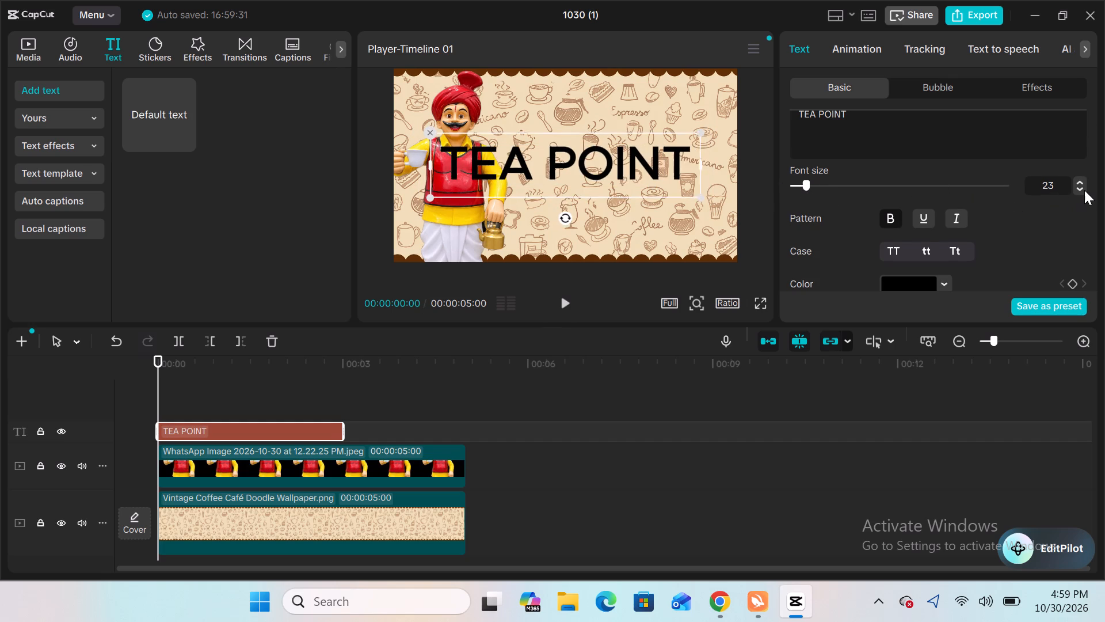
triple_click(1084, 190)
Reduce the font size of the TEA POINT text to 17.
drag(1084, 190, 628, 161)
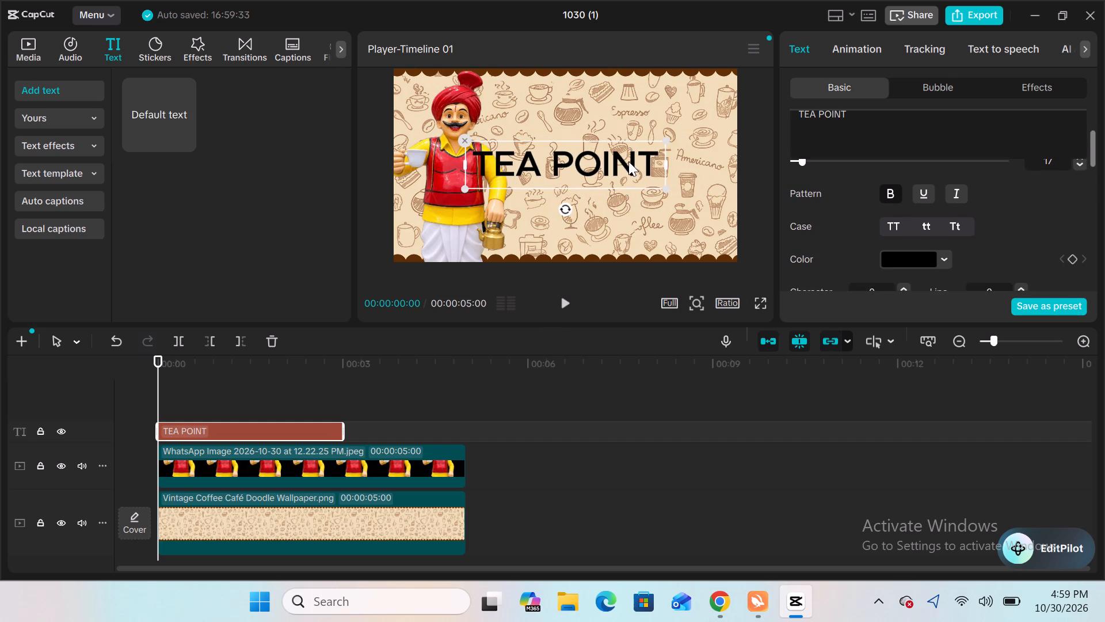
drag(628, 161, 622, 153)
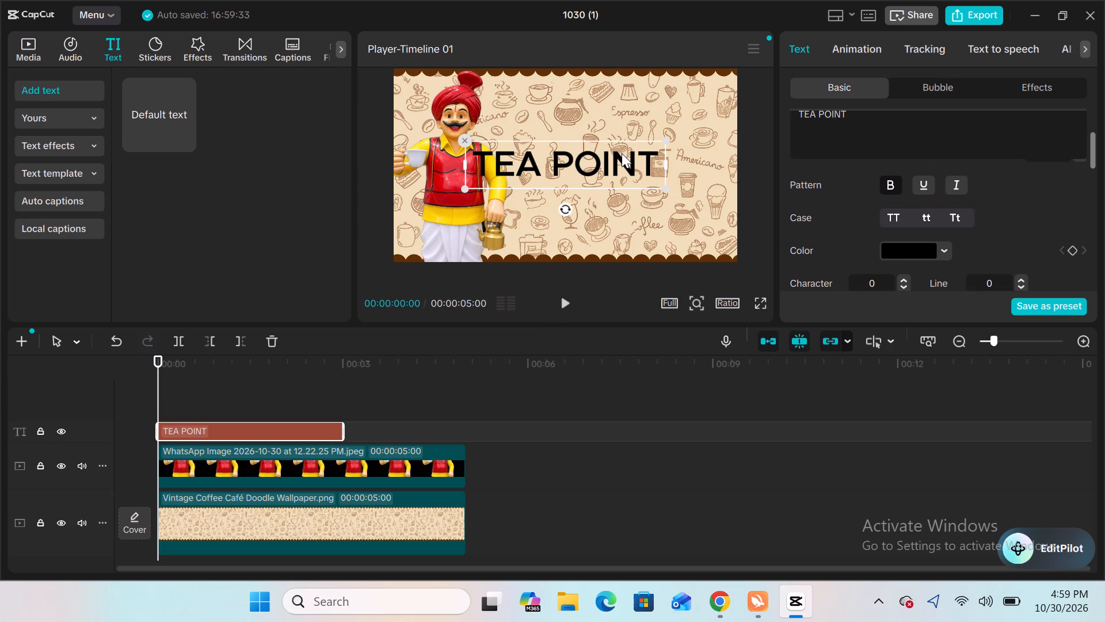
drag(622, 153, 779, 243)
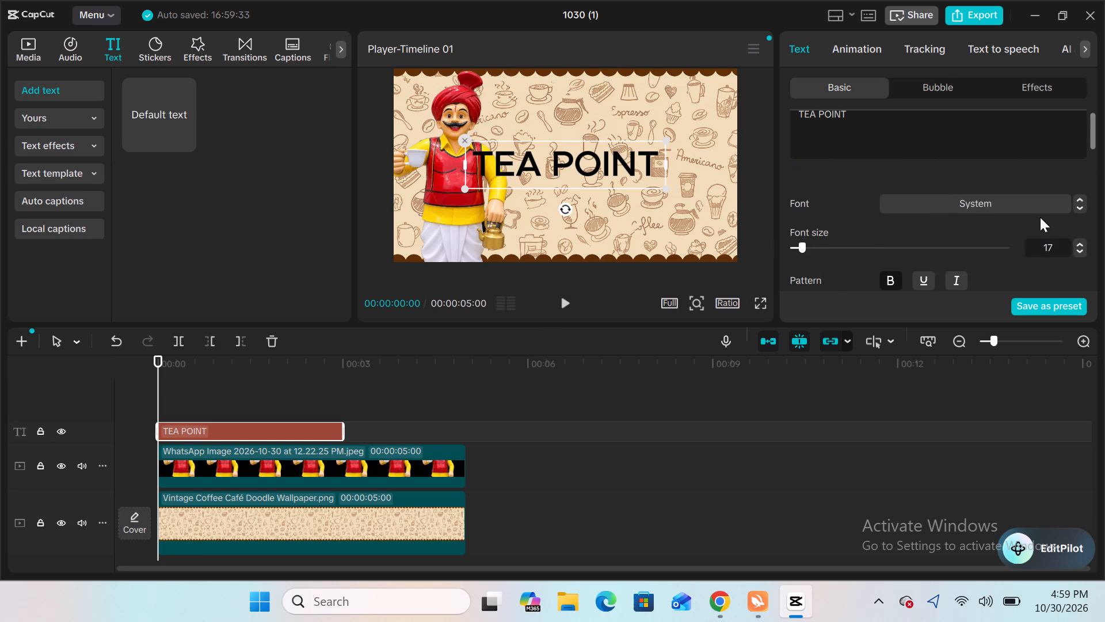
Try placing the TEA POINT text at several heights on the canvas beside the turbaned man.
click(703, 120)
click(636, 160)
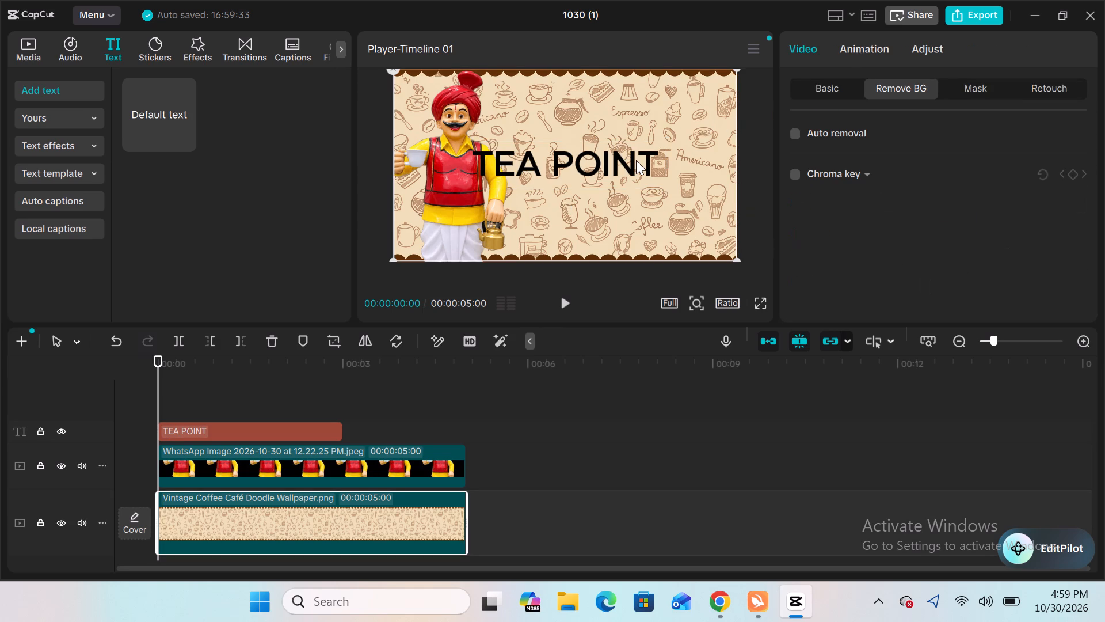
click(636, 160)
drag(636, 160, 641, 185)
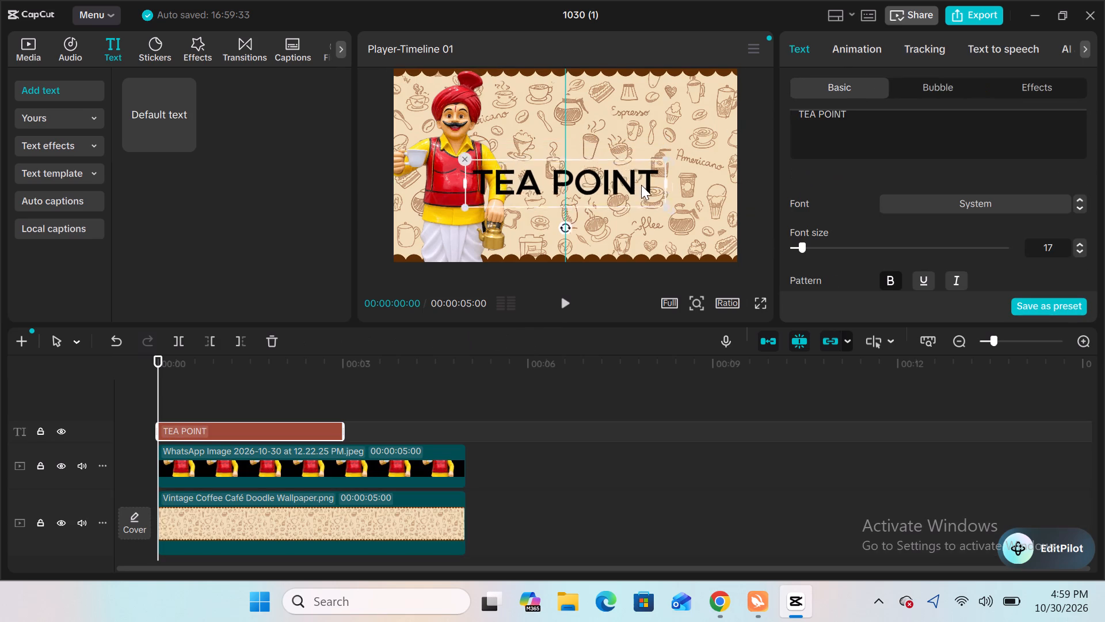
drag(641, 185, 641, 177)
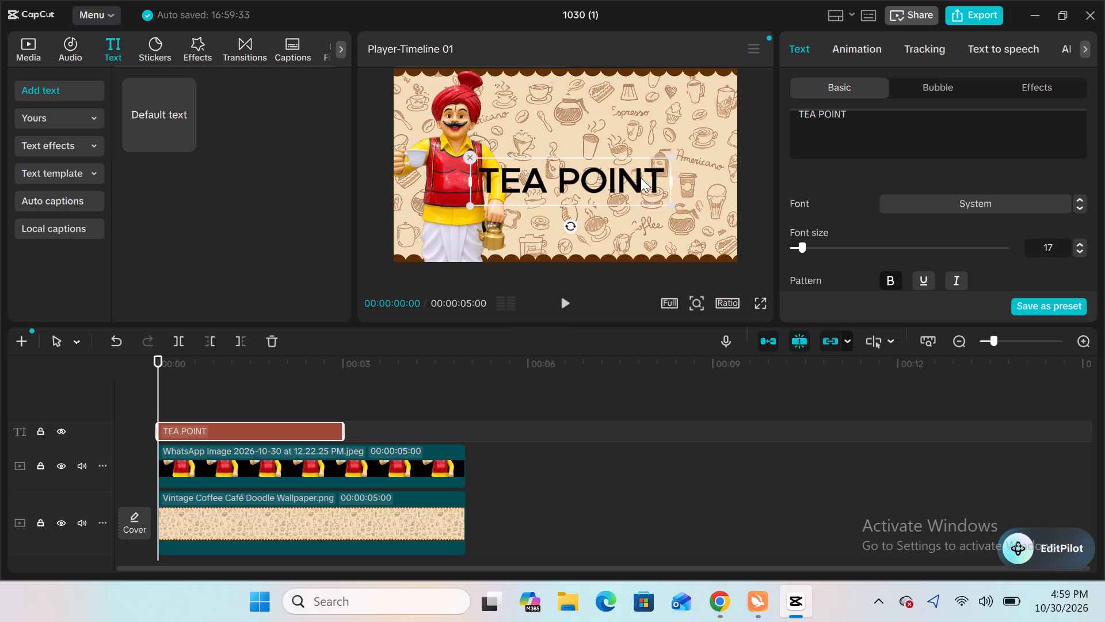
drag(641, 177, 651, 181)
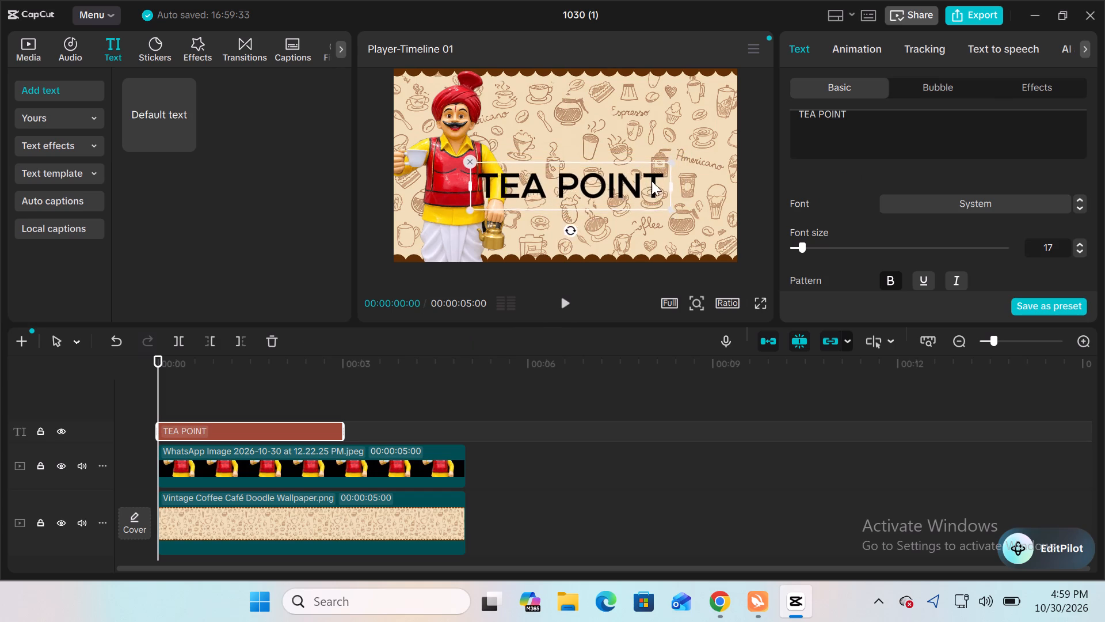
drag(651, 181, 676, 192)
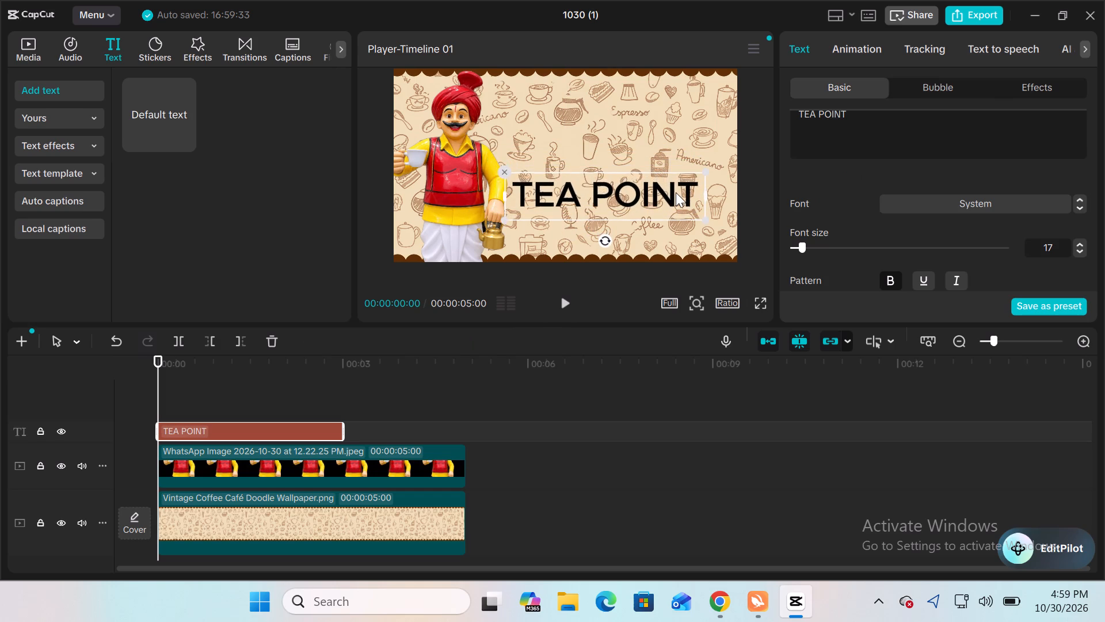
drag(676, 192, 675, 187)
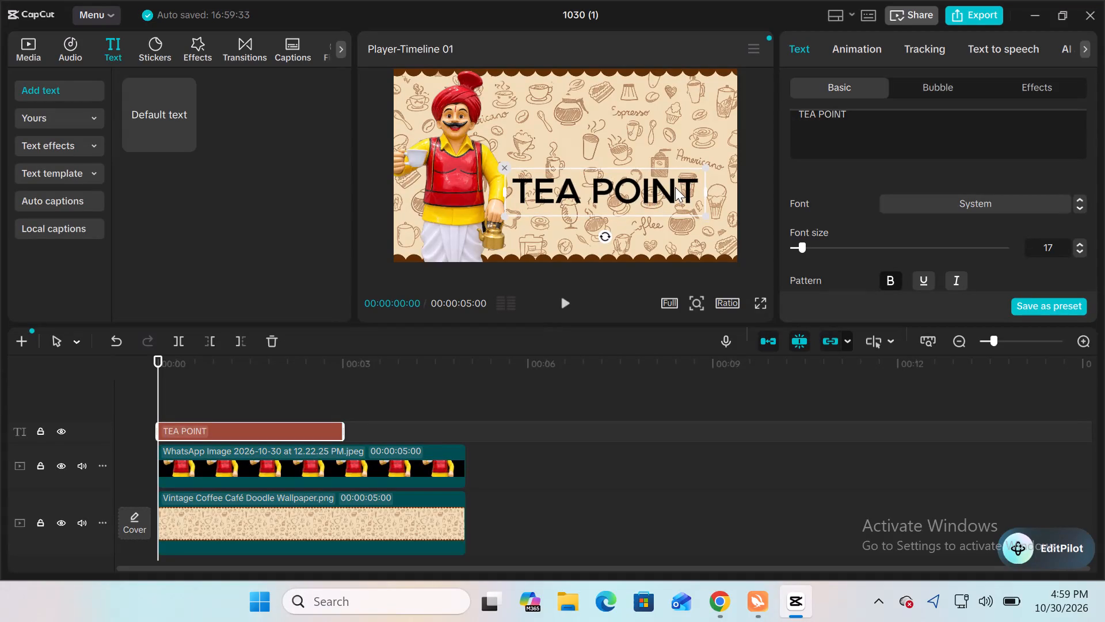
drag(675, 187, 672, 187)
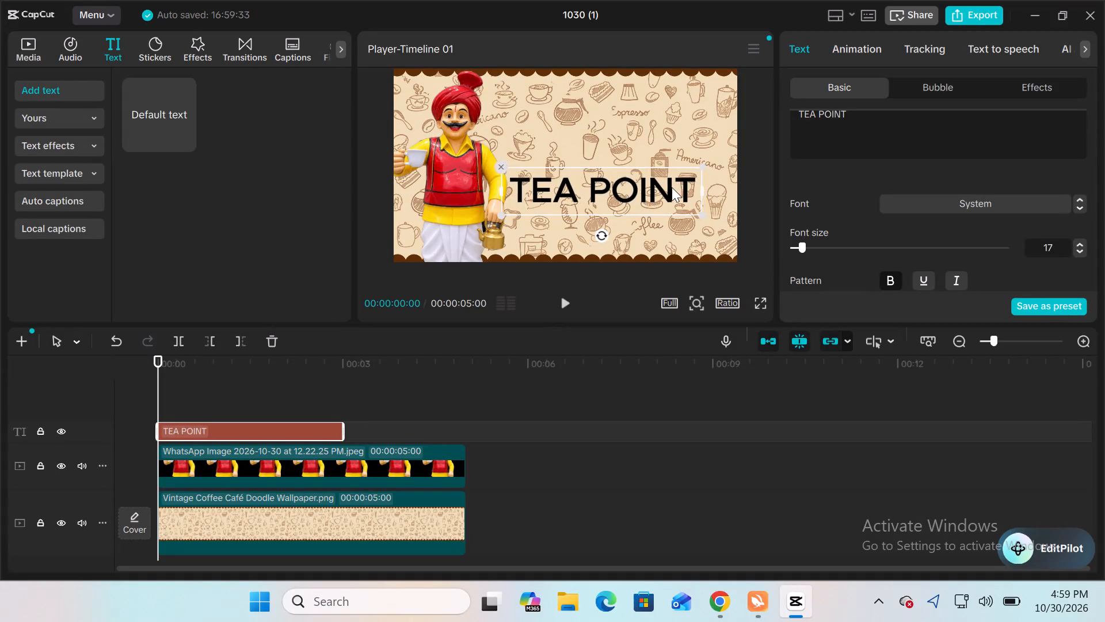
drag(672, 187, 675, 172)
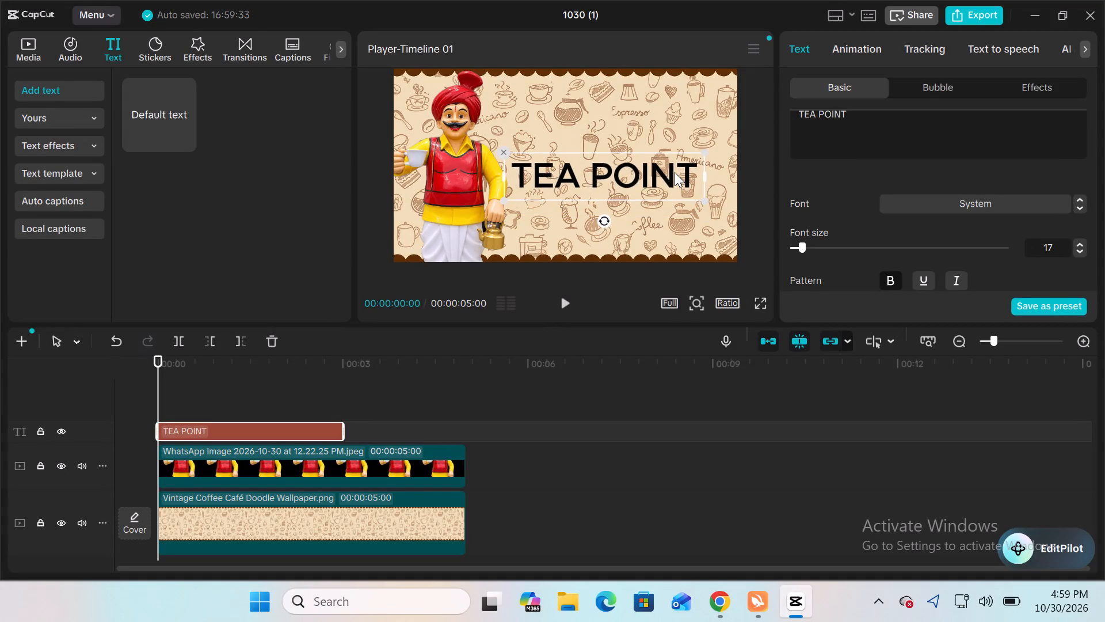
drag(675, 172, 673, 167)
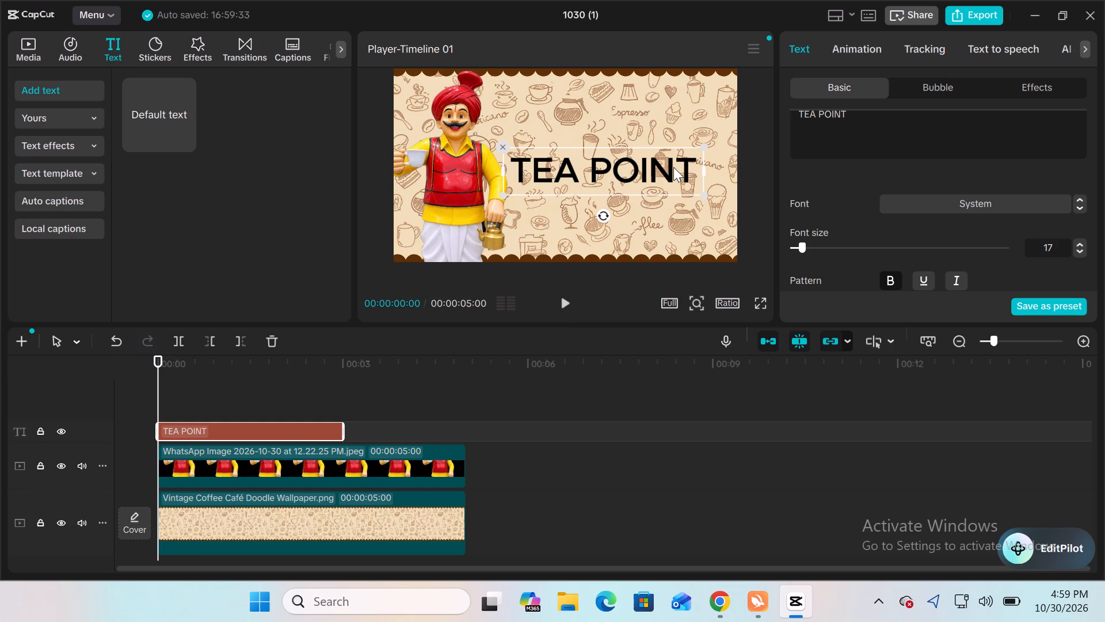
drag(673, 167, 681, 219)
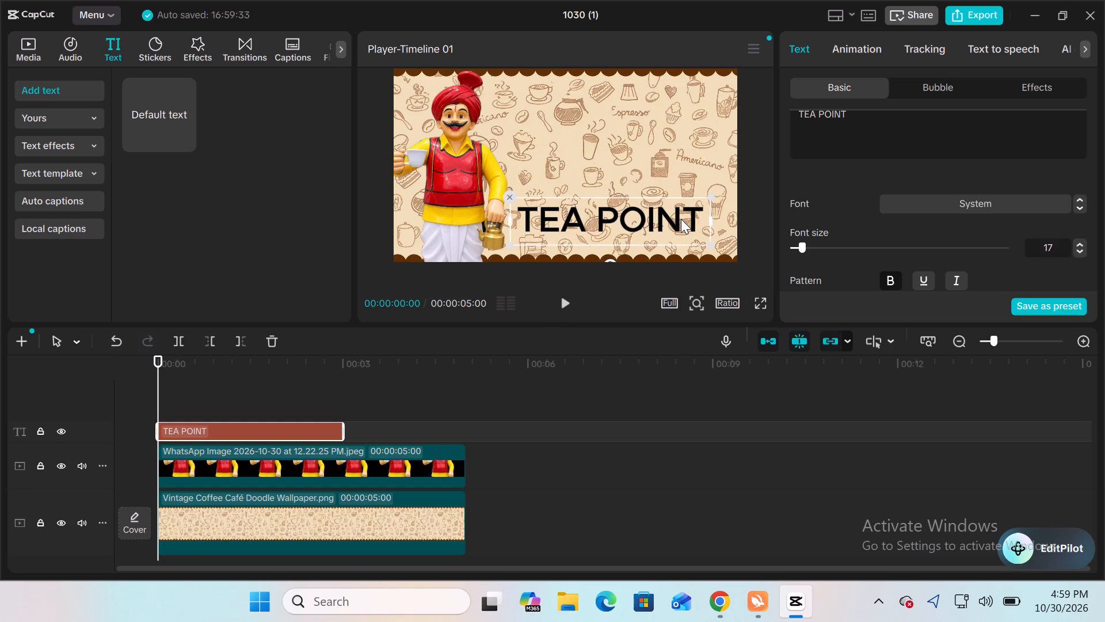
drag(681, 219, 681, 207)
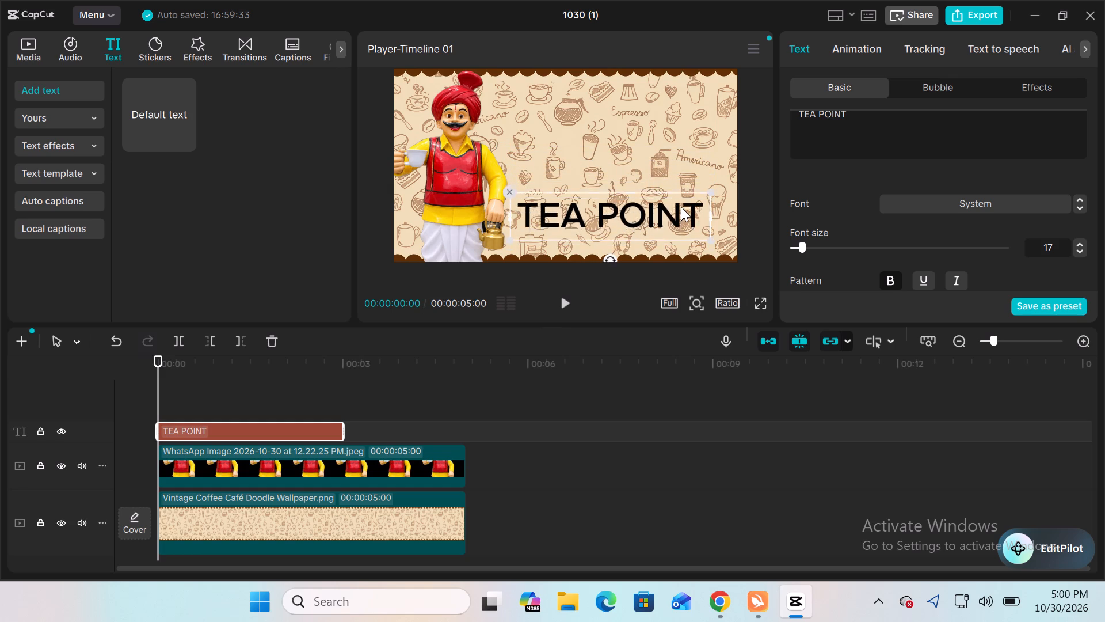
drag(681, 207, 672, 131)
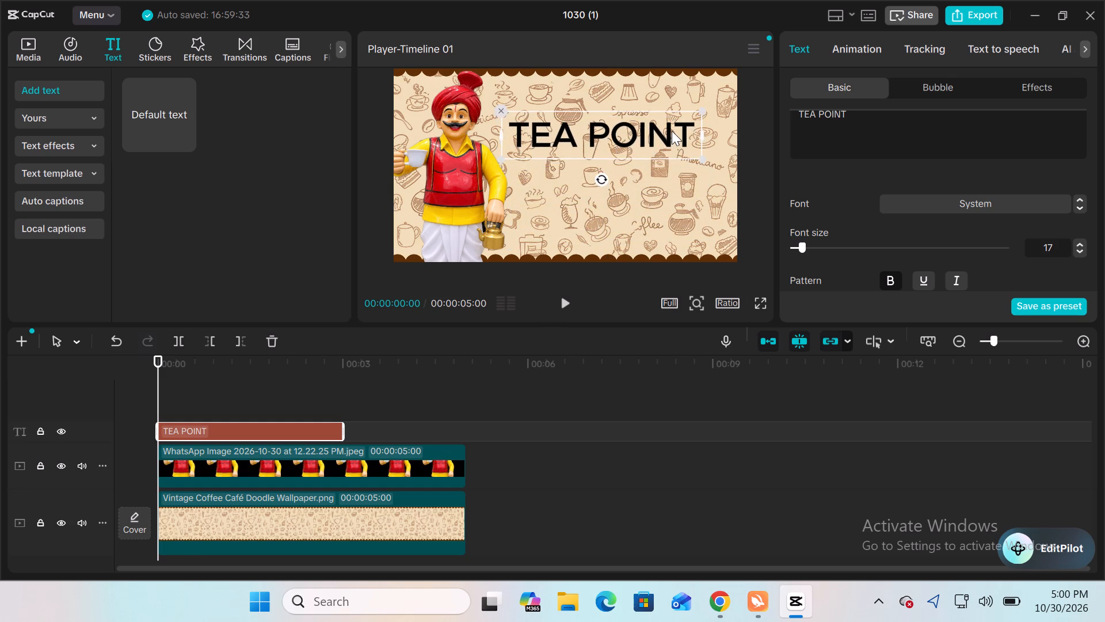
Move the TEA POINT text back to the horizontal centre, slightly below the middle of the canvas.
drag(672, 131, 643, 182)
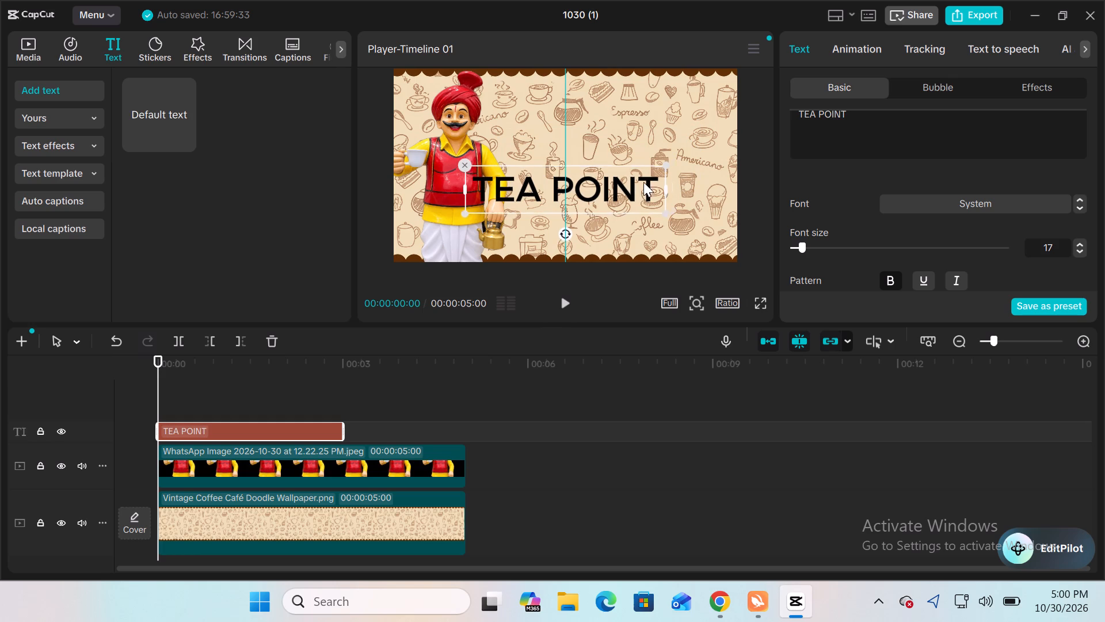
drag(643, 182, 637, 173)
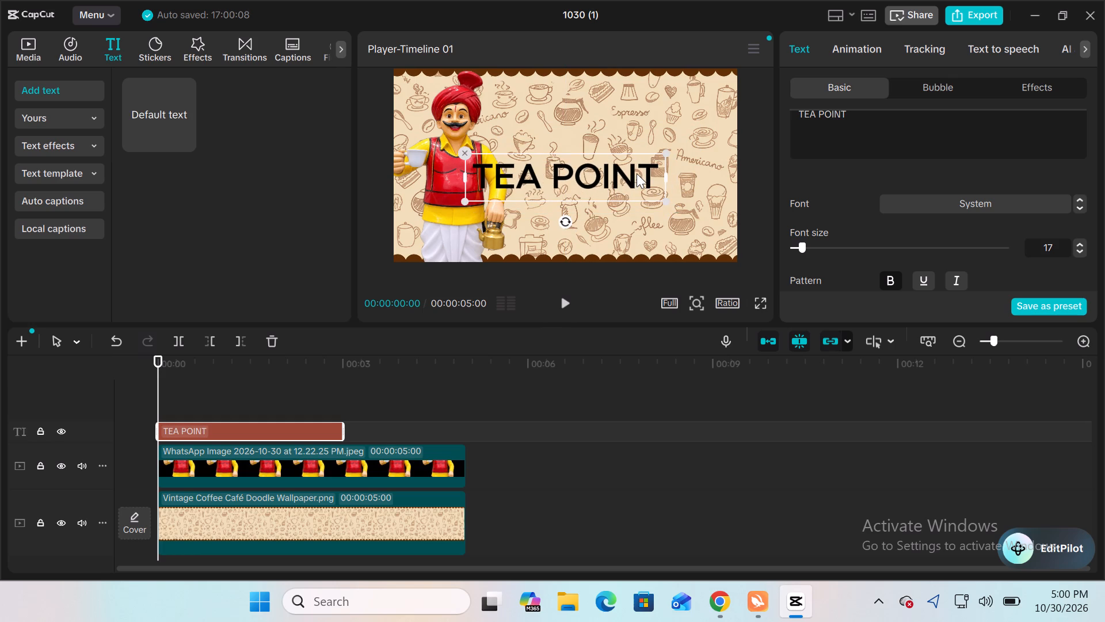
Look through the TEA POINT text's basic settings, from pattern and colour to blend, background, glow and shadow.
scroll(882, 213, down, 5)
scroll(882, 213, up, 2)
scroll(882, 213, down, 2)
scroll(882, 213, up, 5)
scroll(882, 213, down, 1)
scroll(882, 213, up, 1)
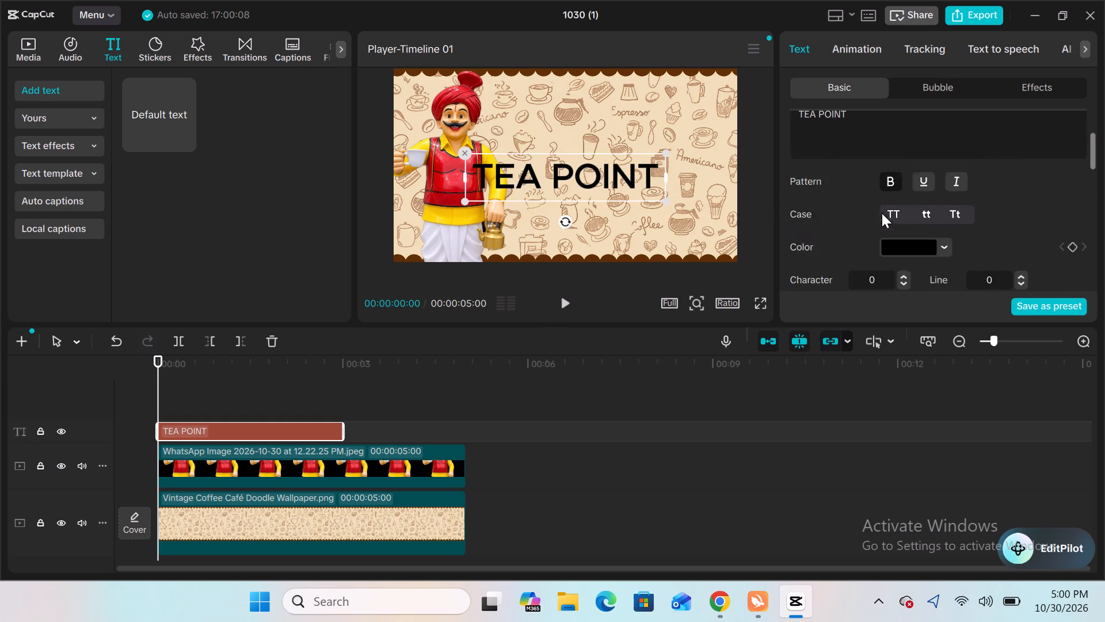
scroll(882, 213, up, 1)
scroll(882, 213, down, 3)
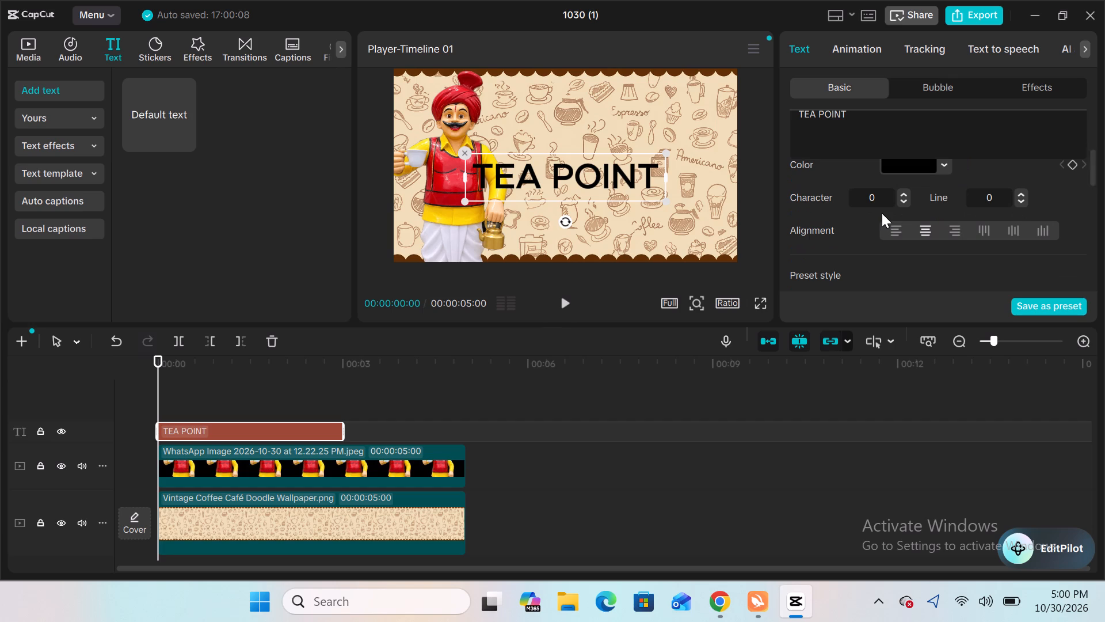
scroll(882, 213, down, 4)
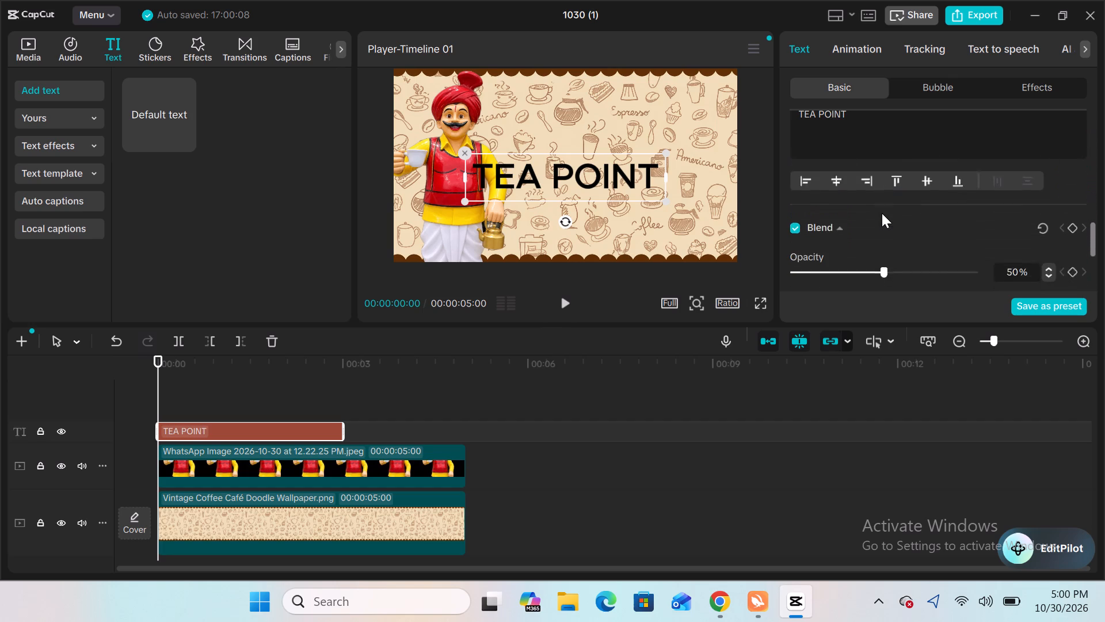
scroll(882, 213, down, 5)
scroll(882, 213, up, 2)
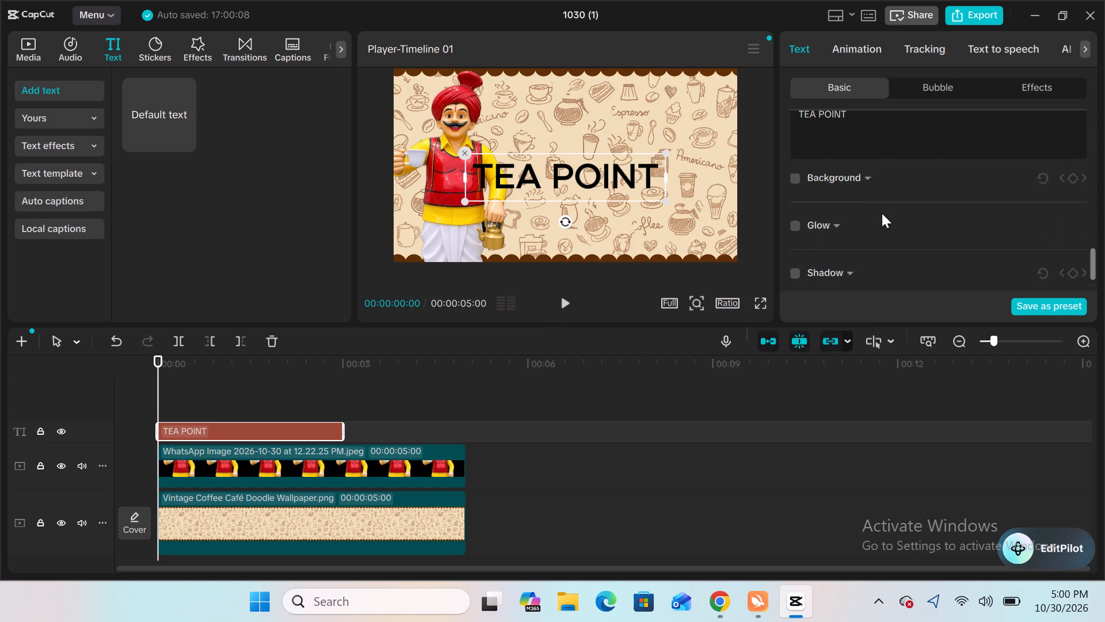
scroll(882, 213, up, 5)
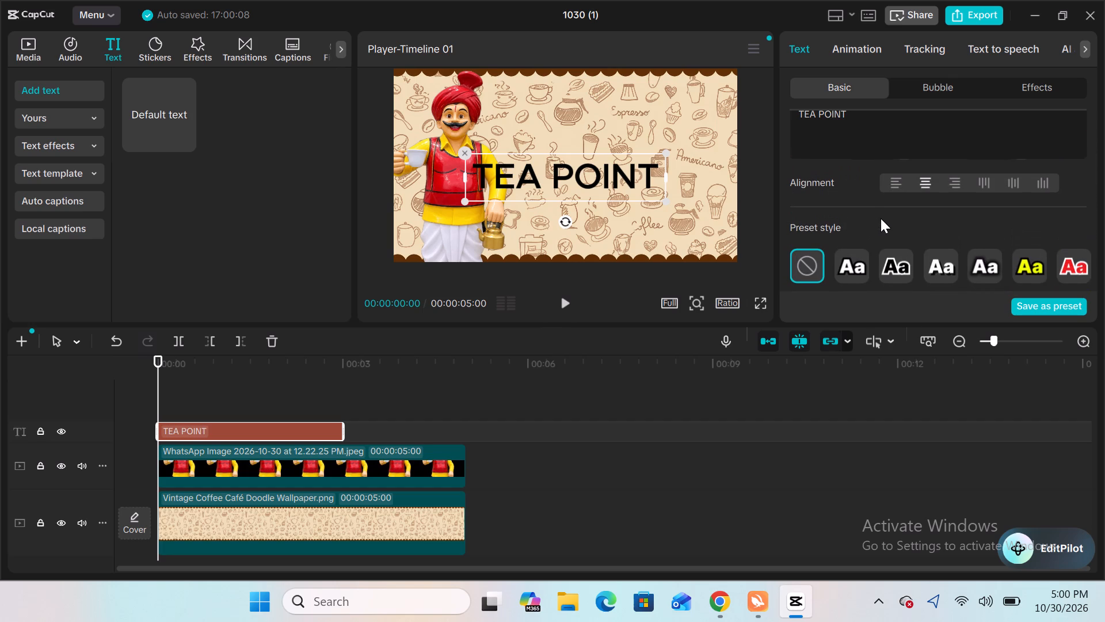
Try the black preset style with a white outline on the TEA POINT text, and reset the preset style to none.
scroll(881, 218, down, 2)
scroll(881, 218, up, 3)
scroll(881, 218, down, 1)
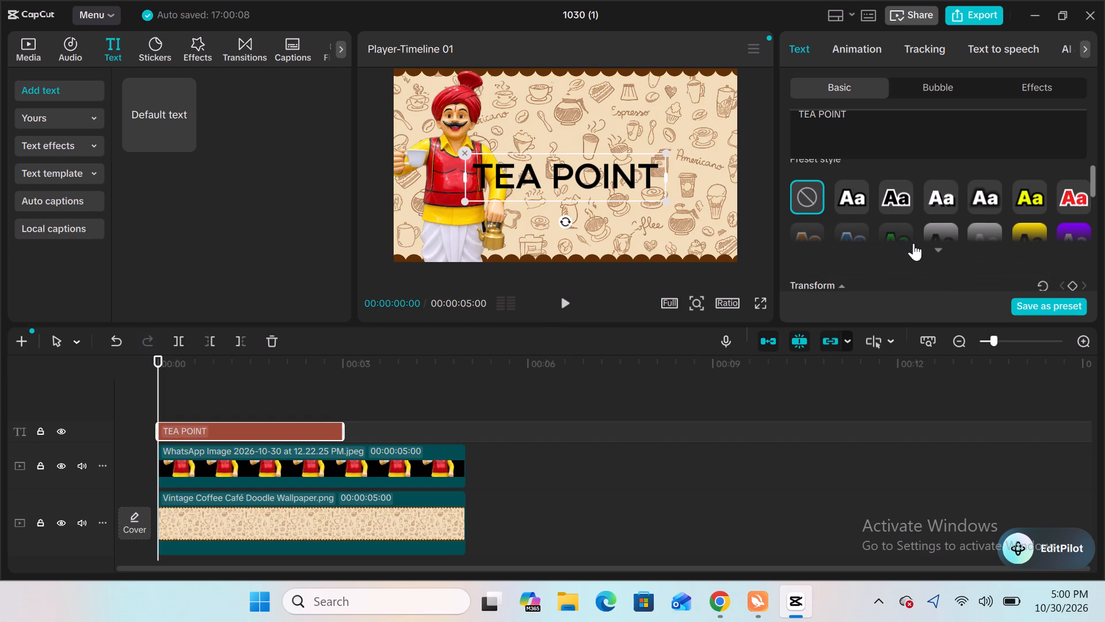
click(933, 241)
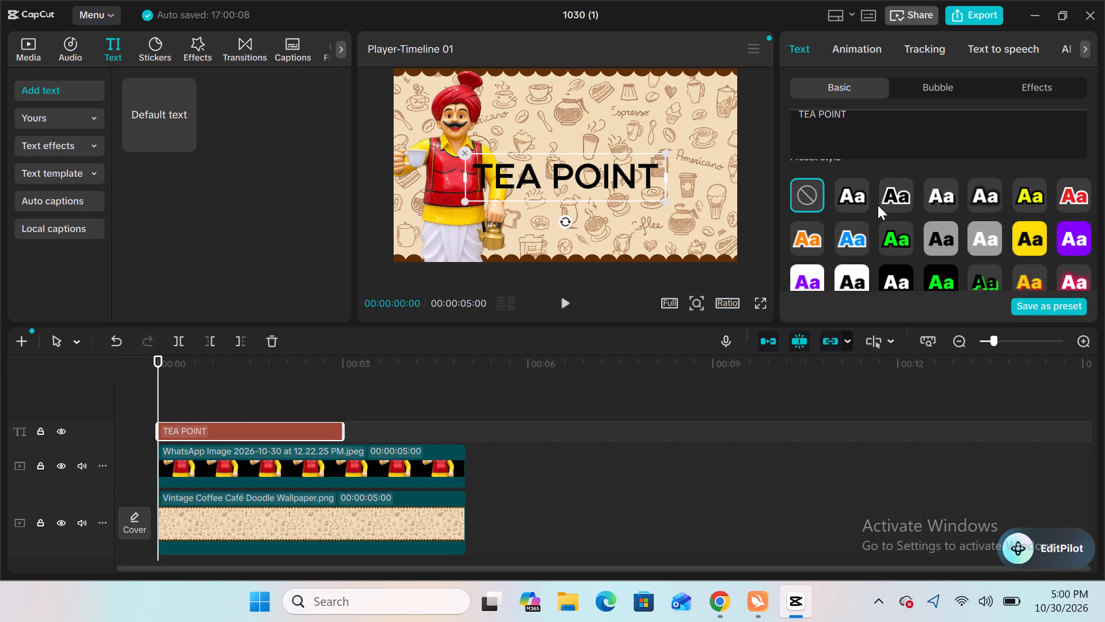
click(896, 195)
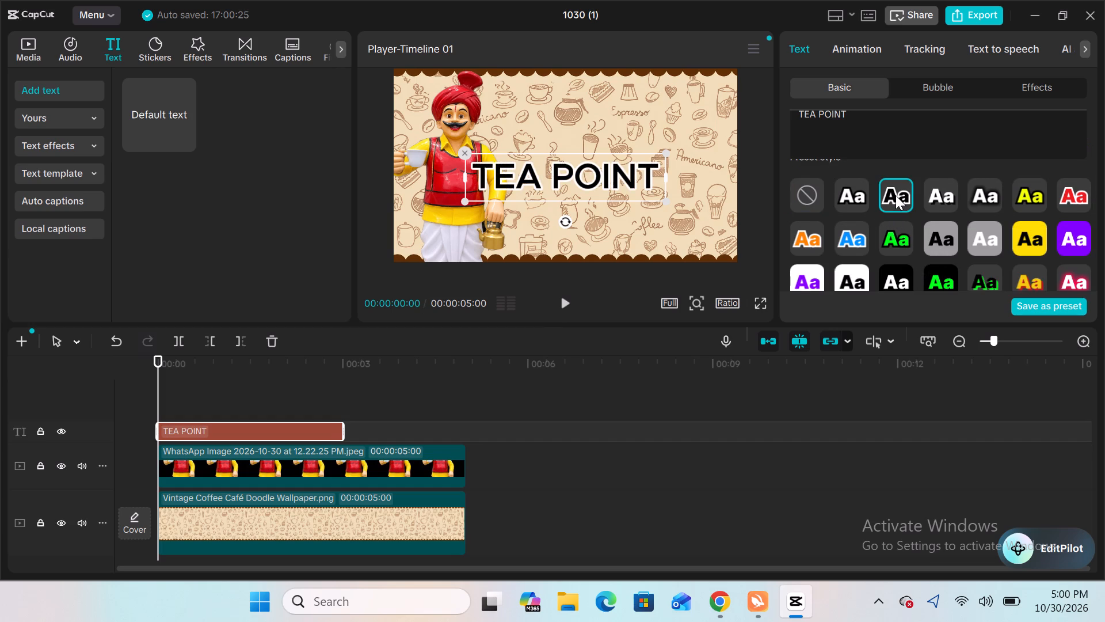
click(802, 203)
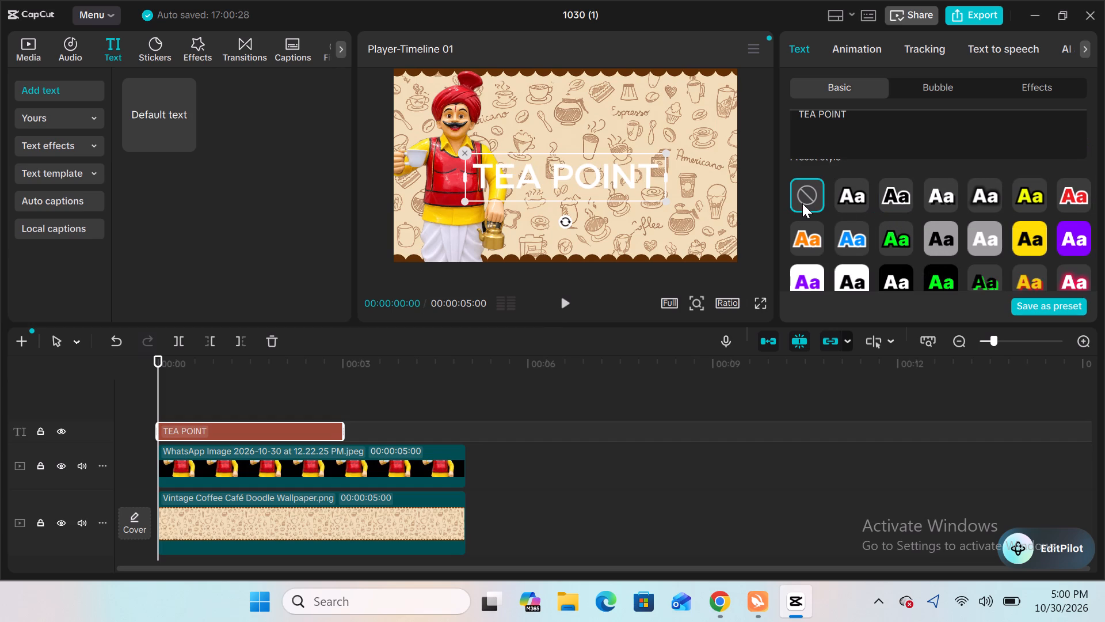
Look over the TEA POINT text's preset, basic and bubble settings for further styling options.
scroll(887, 203, down, 1)
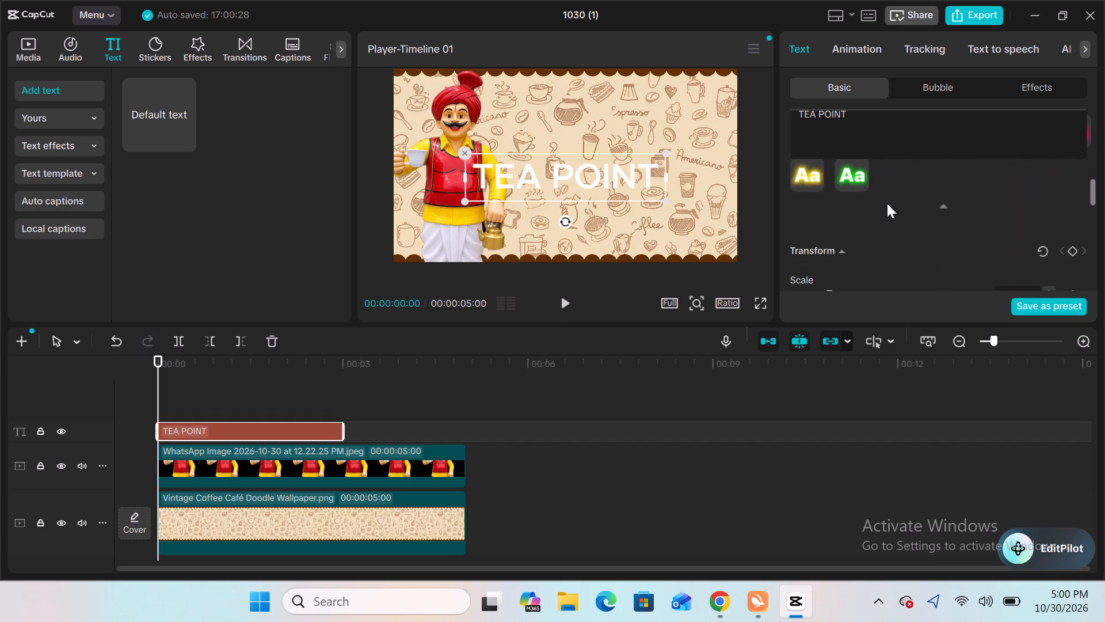
scroll(887, 203, down, 1)
scroll(887, 203, up, 1)
scroll(887, 203, right, 1)
scroll(887, 203, up, 1)
scroll(887, 203, right, 1)
scroll(887, 203, up, 1)
scroll(887, 203, right, 1)
scroll(887, 203, up, 2)
scroll(887, 203, right, 1)
scroll(887, 203, up, 1)
scroll(887, 203, right, 1)
scroll(887, 203, up, 1)
scroll(887, 203, right, 1)
scroll(887, 203, up, 1)
scroll(887, 203, right, 1)
scroll(887, 203, up, 5)
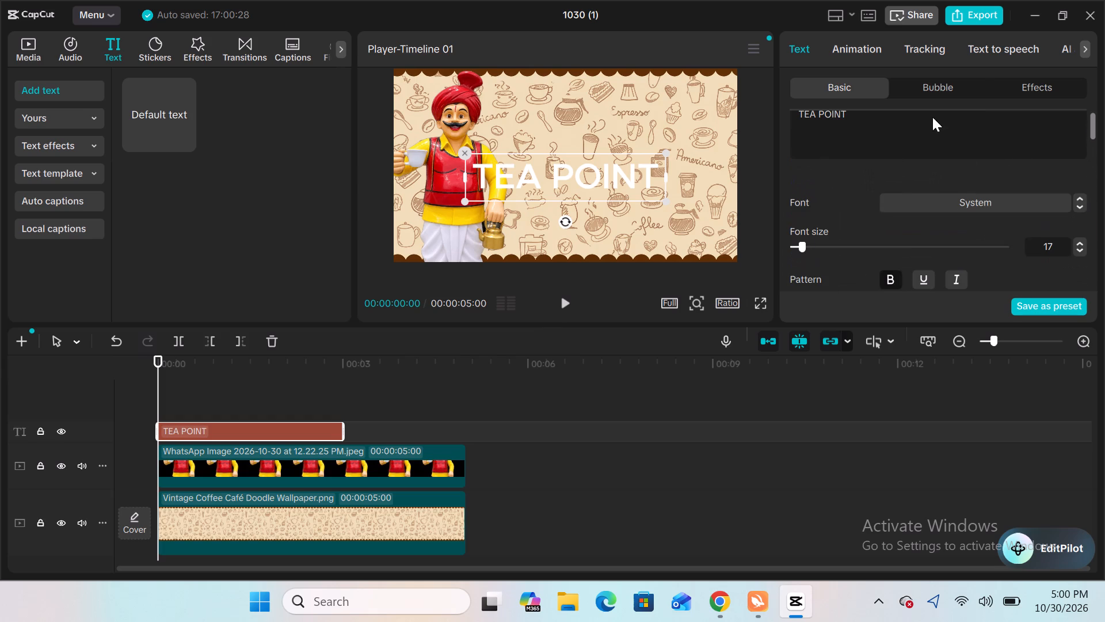
click(942, 89)
click(853, 85)
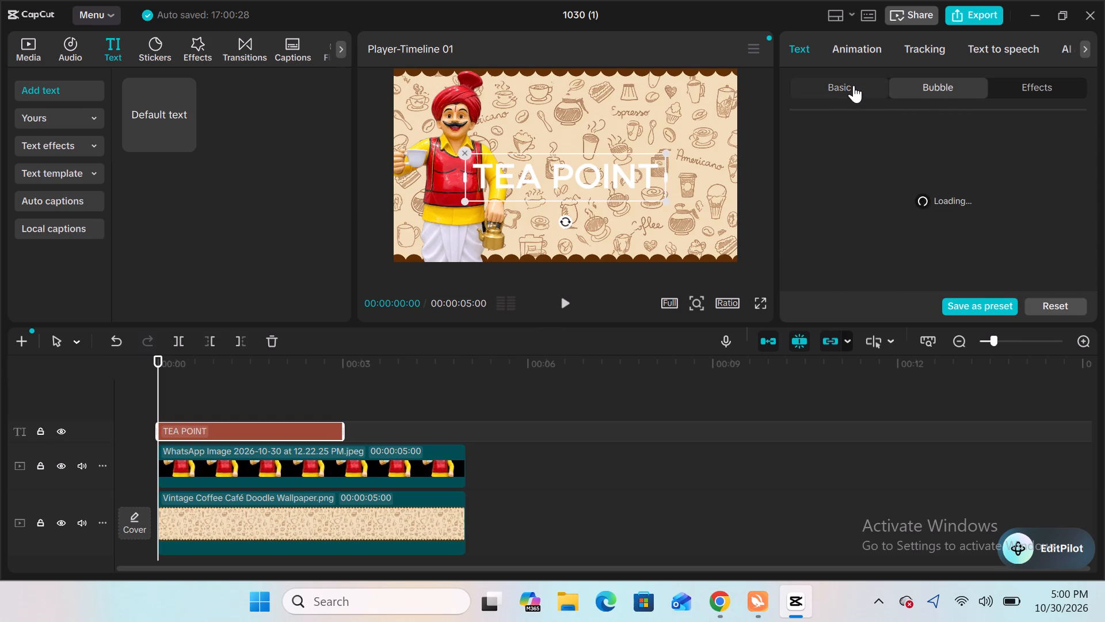
scroll(879, 202, down, 2)
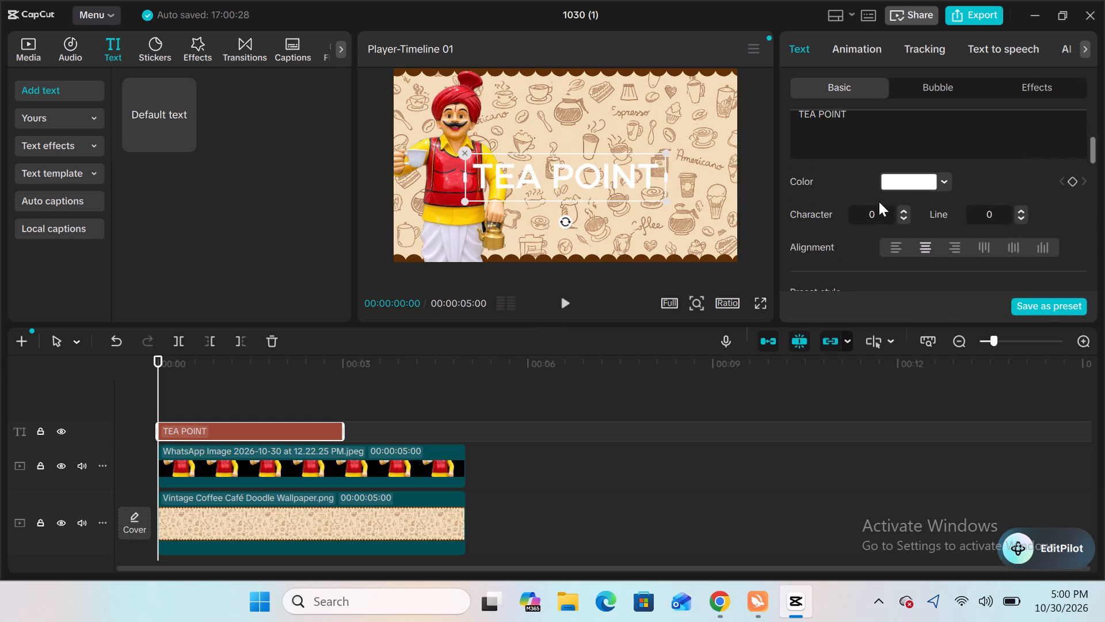
scroll(879, 202, down, 4)
scroll(879, 202, up, 20)
scroll(879, 202, up, 15)
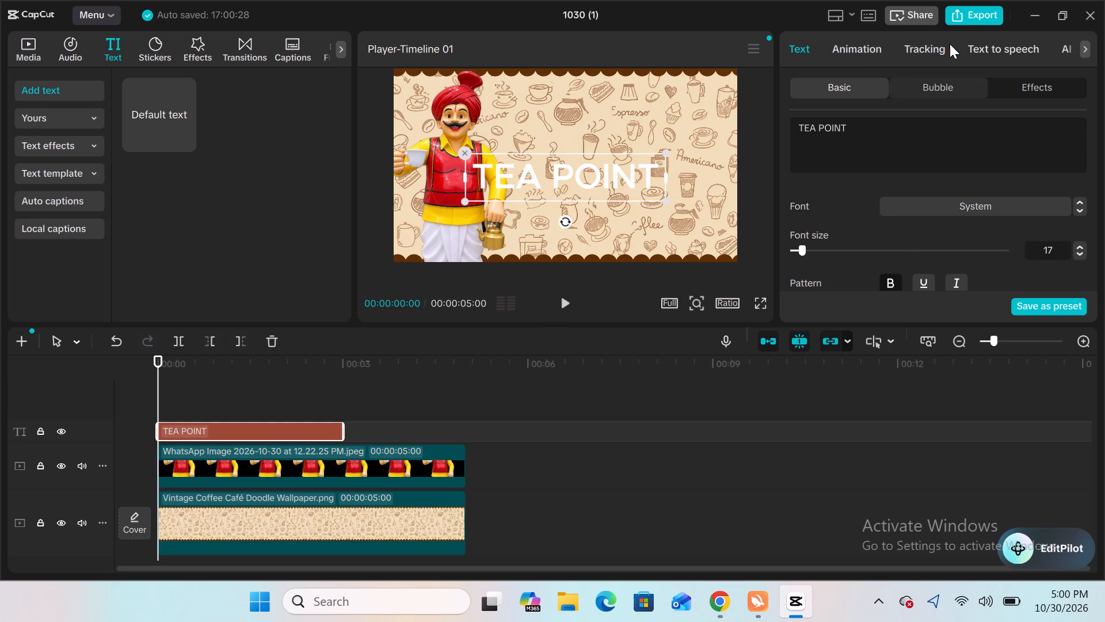
scroll(950, 44, left, 17)
scroll(950, 44, left, 20)
scroll(950, 44, left, 20)
scroll(950, 44, left, 1)
scroll(950, 44, right, 13)
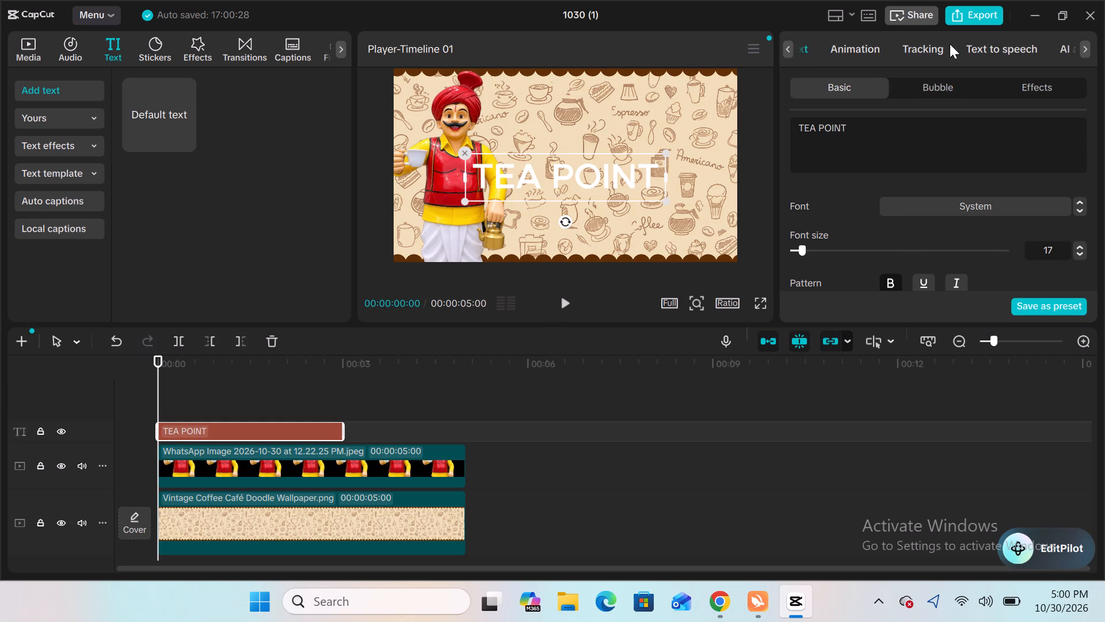
scroll(950, 44, right, 20)
scroll(950, 44, right, 11)
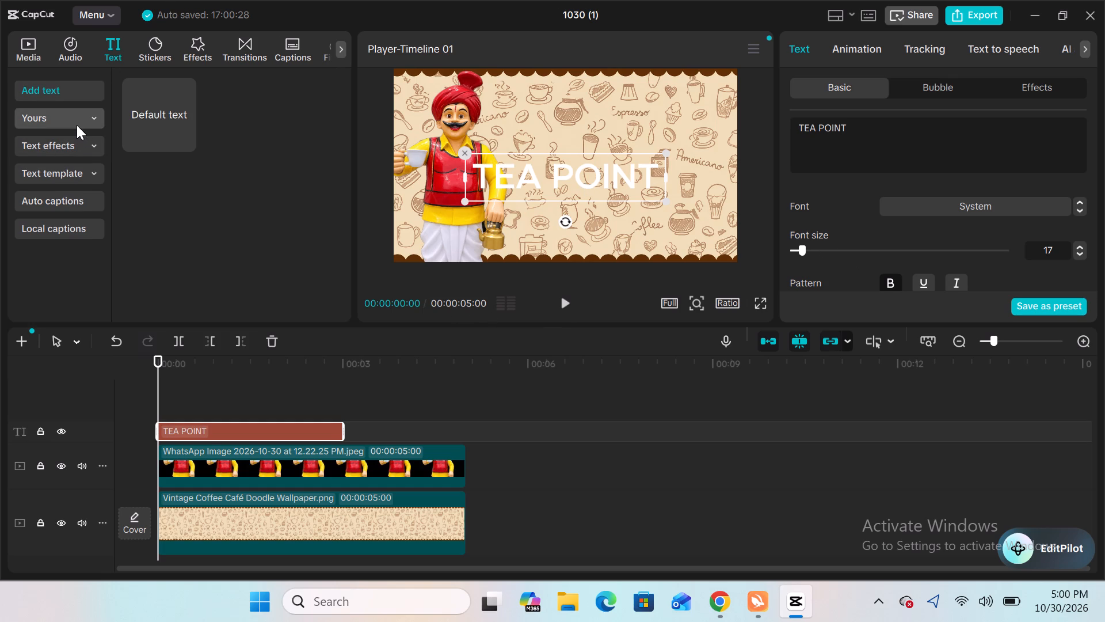
ctrl+scroll(80, 172, down, 2)
scroll(960, 176, up, 1)
scroll(960, 176, down, 1)
Open the font choices for the TEA POINT text.
scroll(960, 176, down, 1)
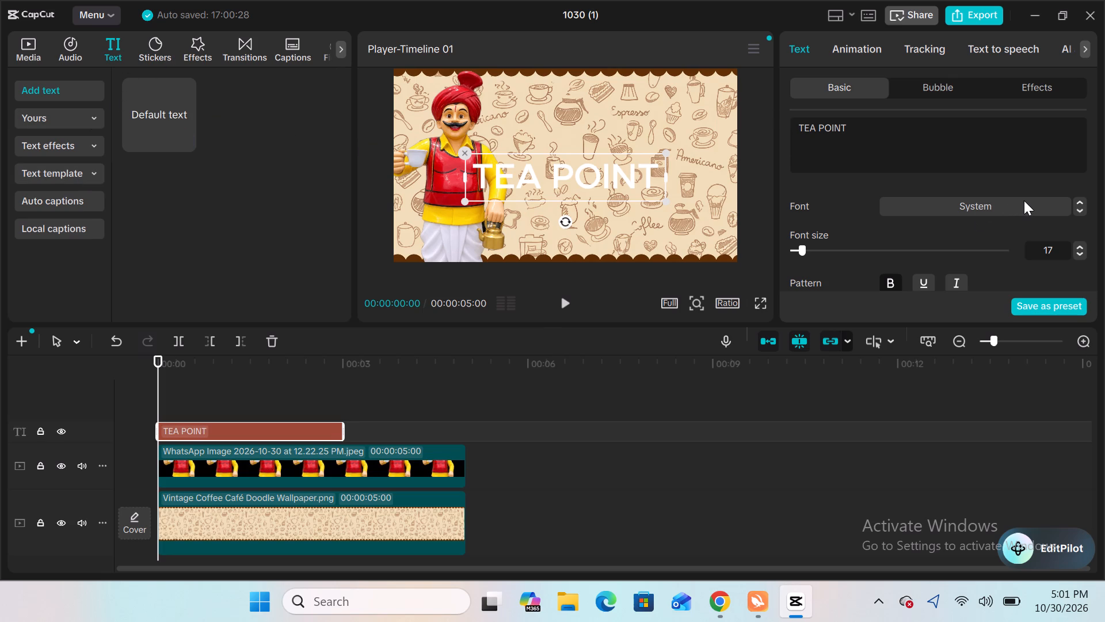
click(1024, 200)
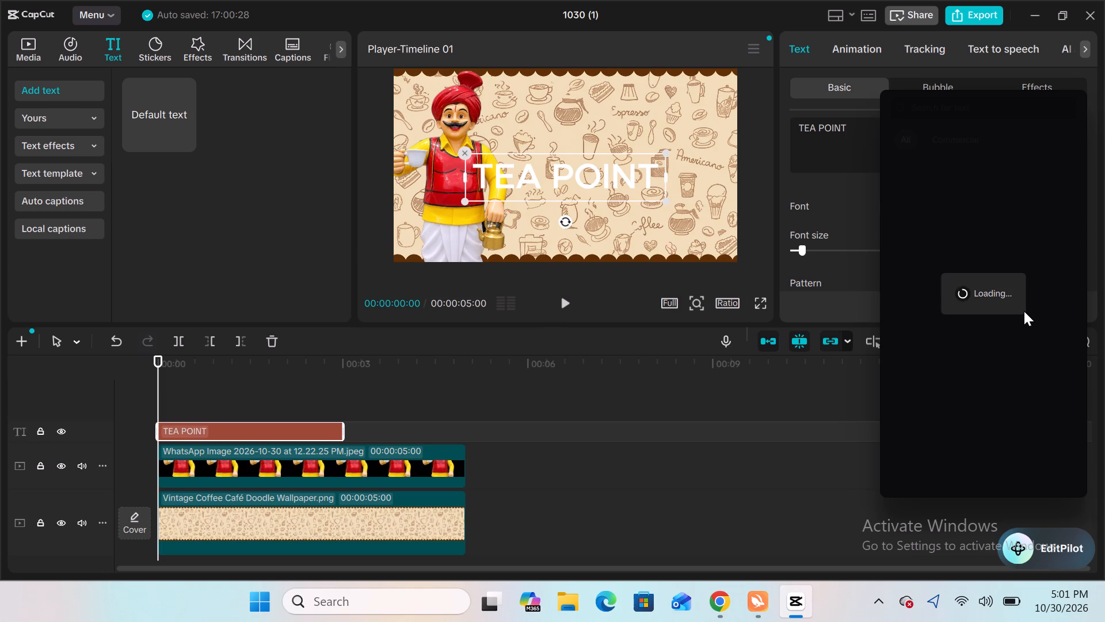
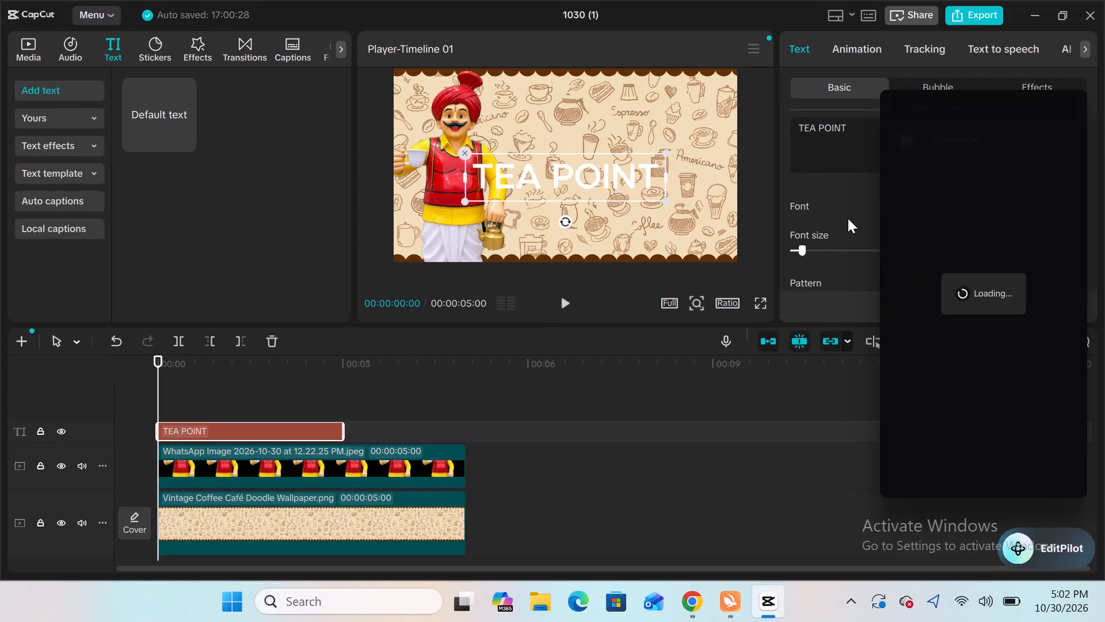
Step through the alternative fonts for the TEA POINT text and settle on Bahnschrift.
click(848, 218)
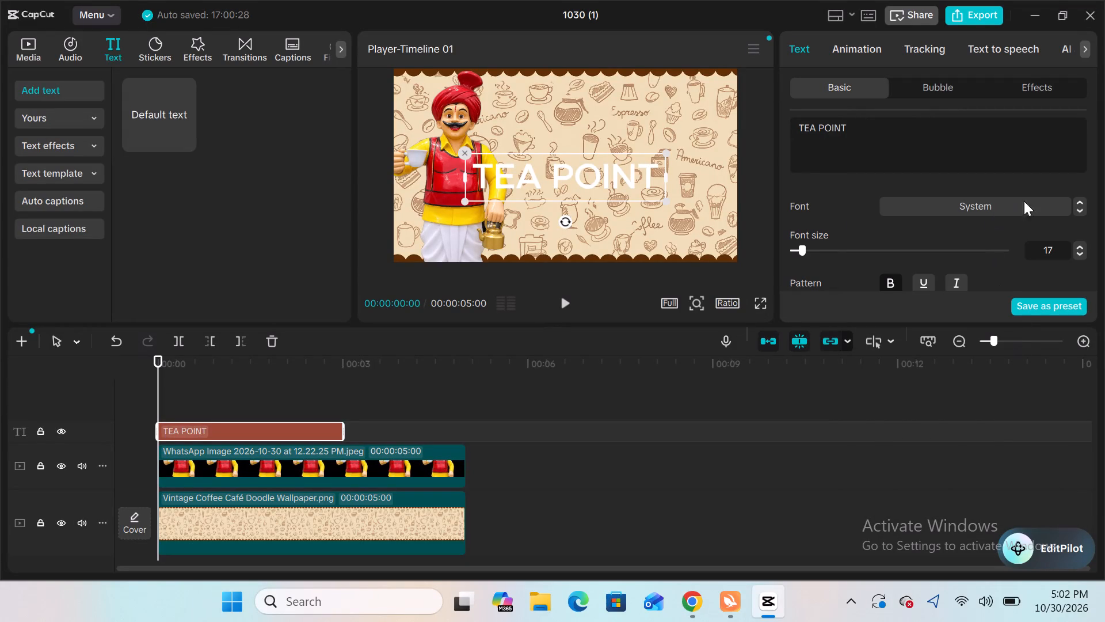
click(1080, 207)
click(1080, 207)
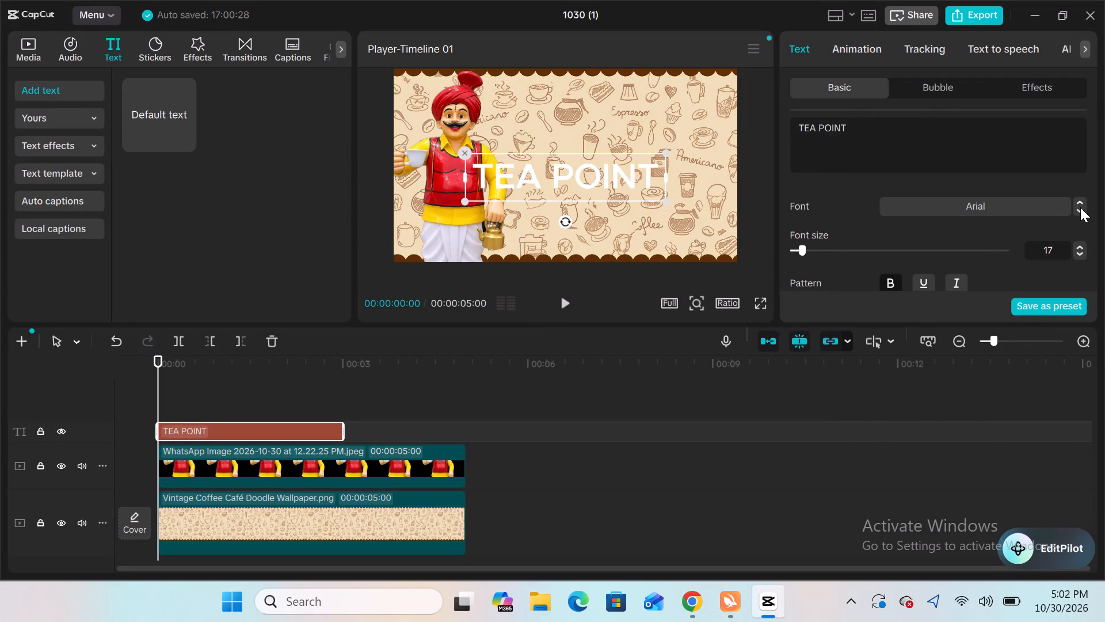
click(1080, 207)
click(1080, 207)
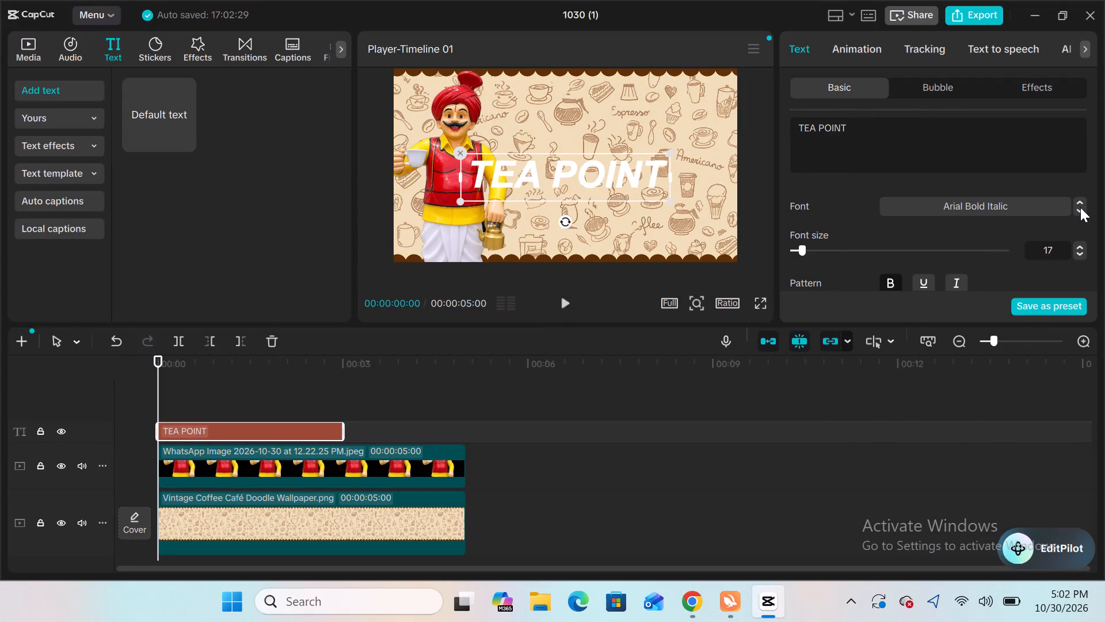
click(1080, 207)
click(1080, 207)
click(1080, 207)
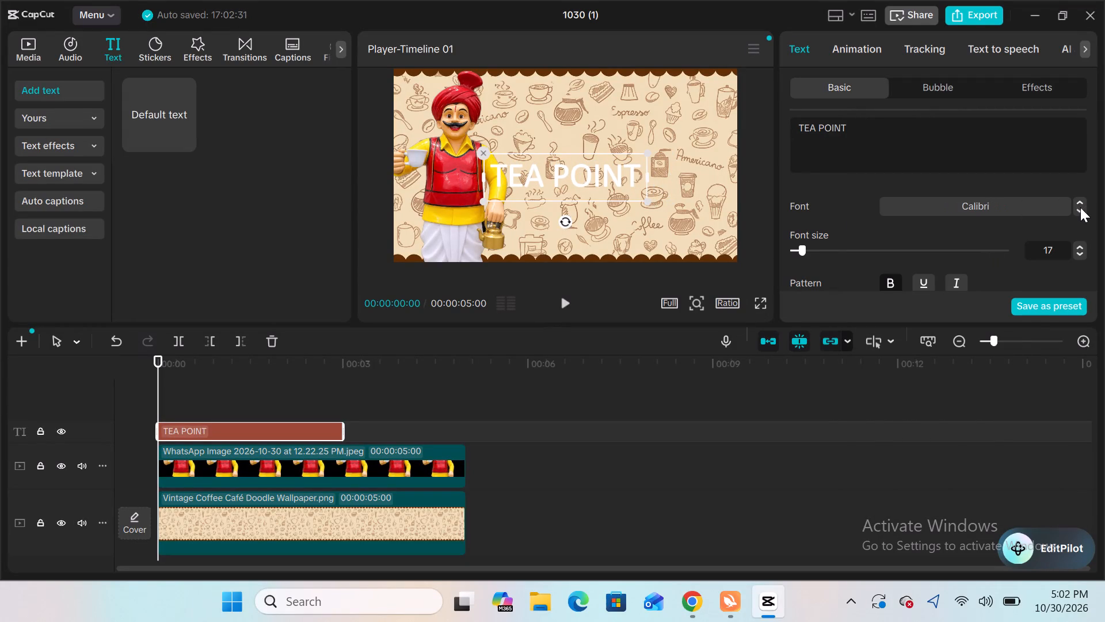
click(1082, 201)
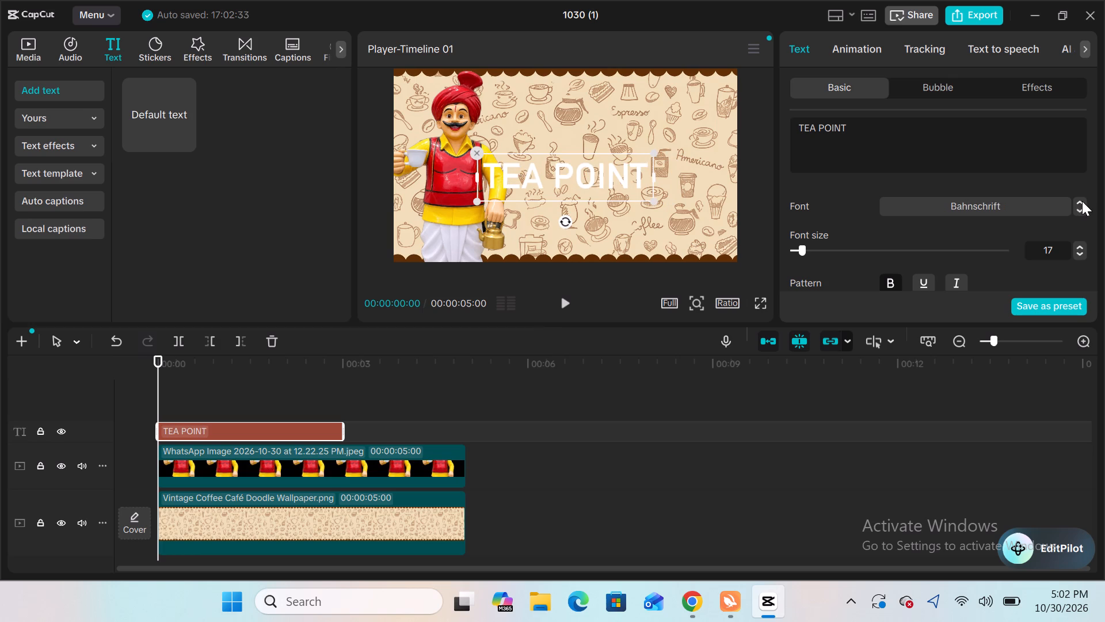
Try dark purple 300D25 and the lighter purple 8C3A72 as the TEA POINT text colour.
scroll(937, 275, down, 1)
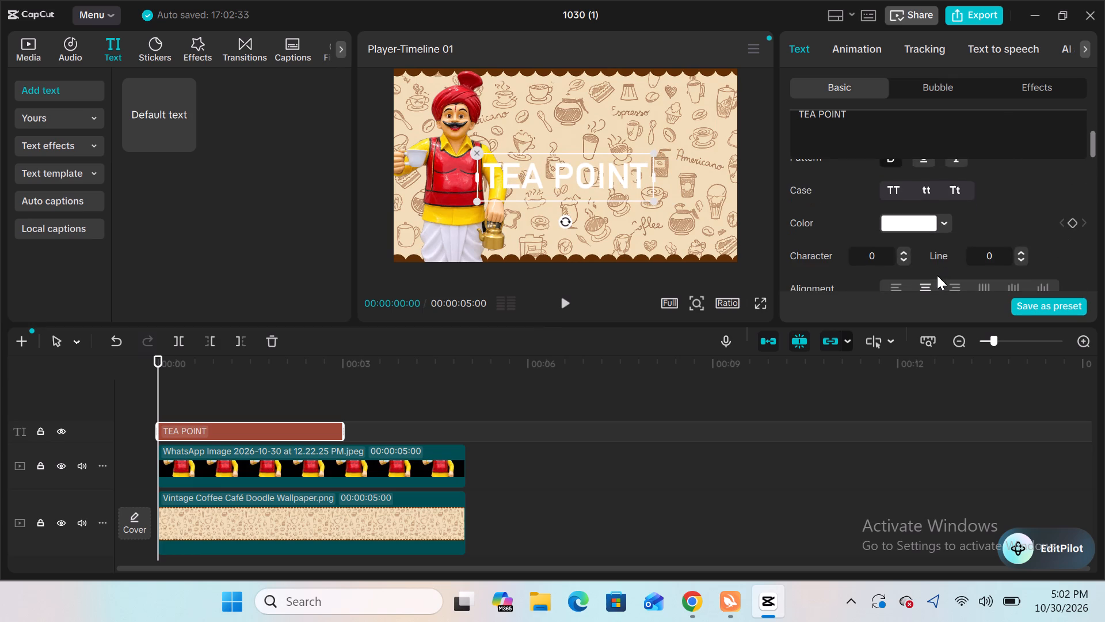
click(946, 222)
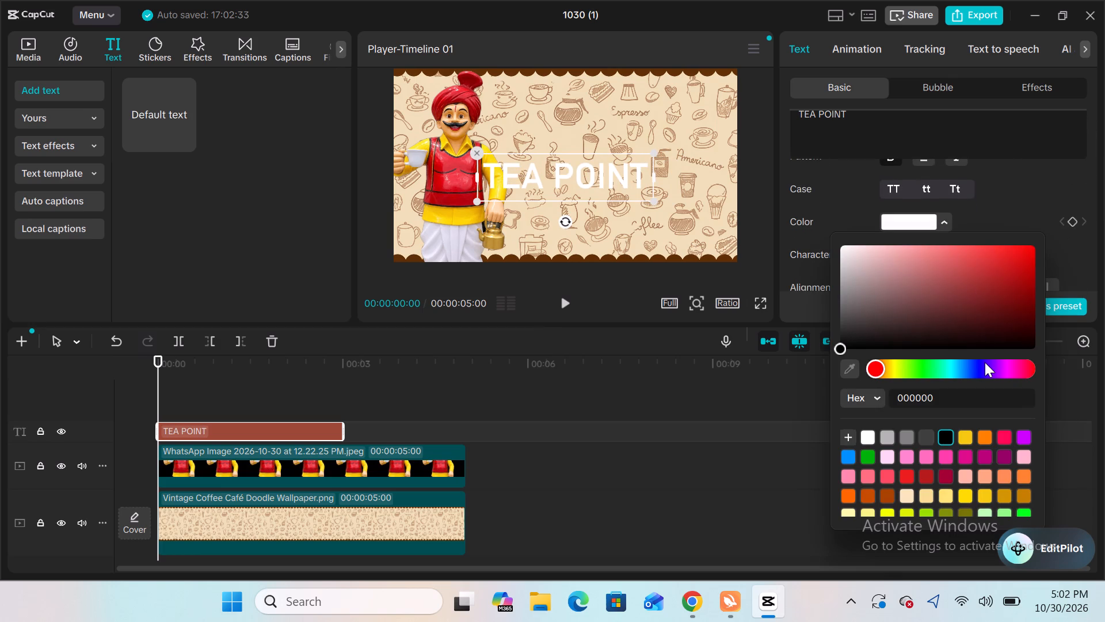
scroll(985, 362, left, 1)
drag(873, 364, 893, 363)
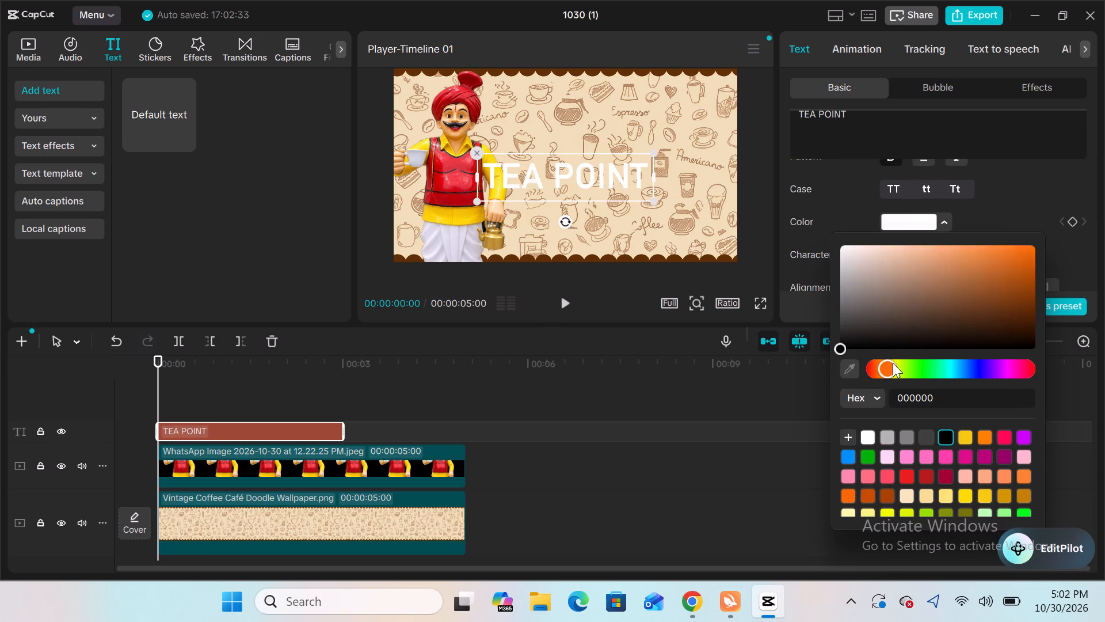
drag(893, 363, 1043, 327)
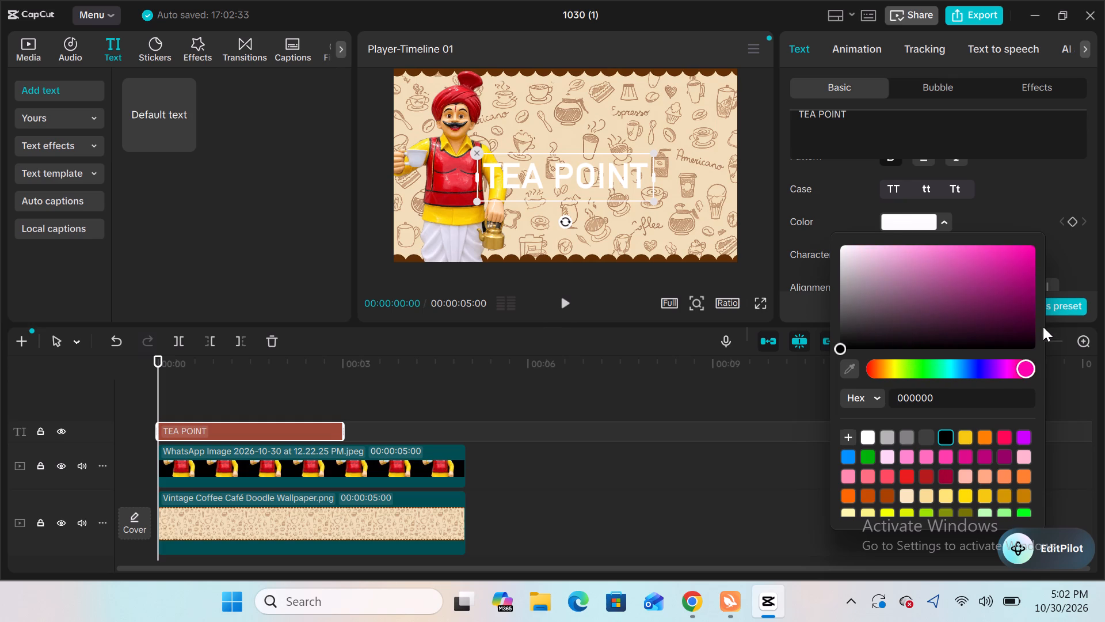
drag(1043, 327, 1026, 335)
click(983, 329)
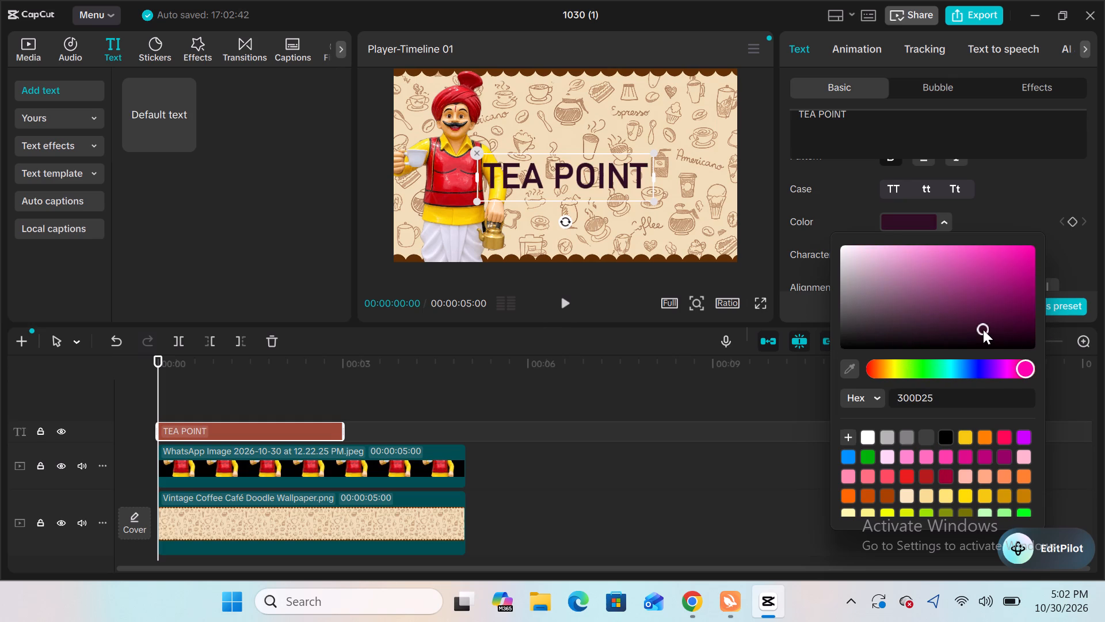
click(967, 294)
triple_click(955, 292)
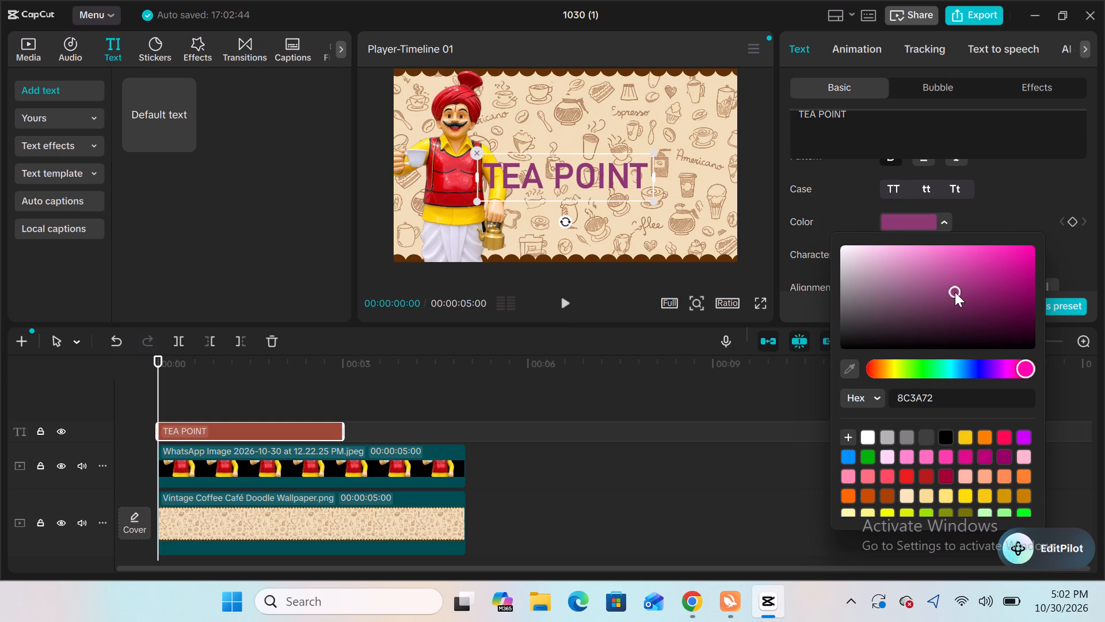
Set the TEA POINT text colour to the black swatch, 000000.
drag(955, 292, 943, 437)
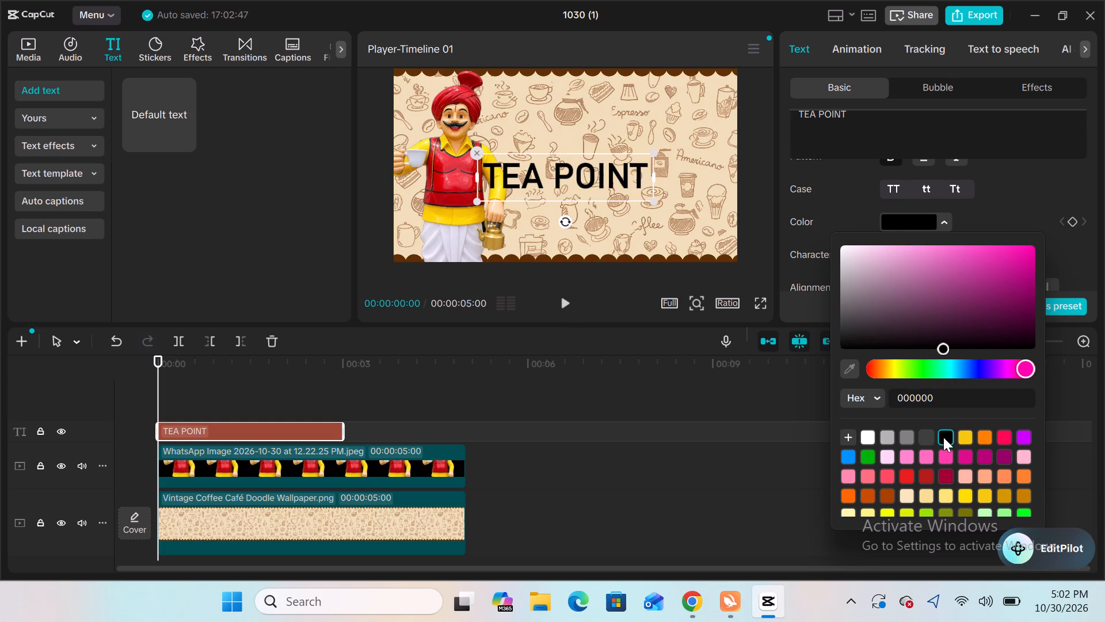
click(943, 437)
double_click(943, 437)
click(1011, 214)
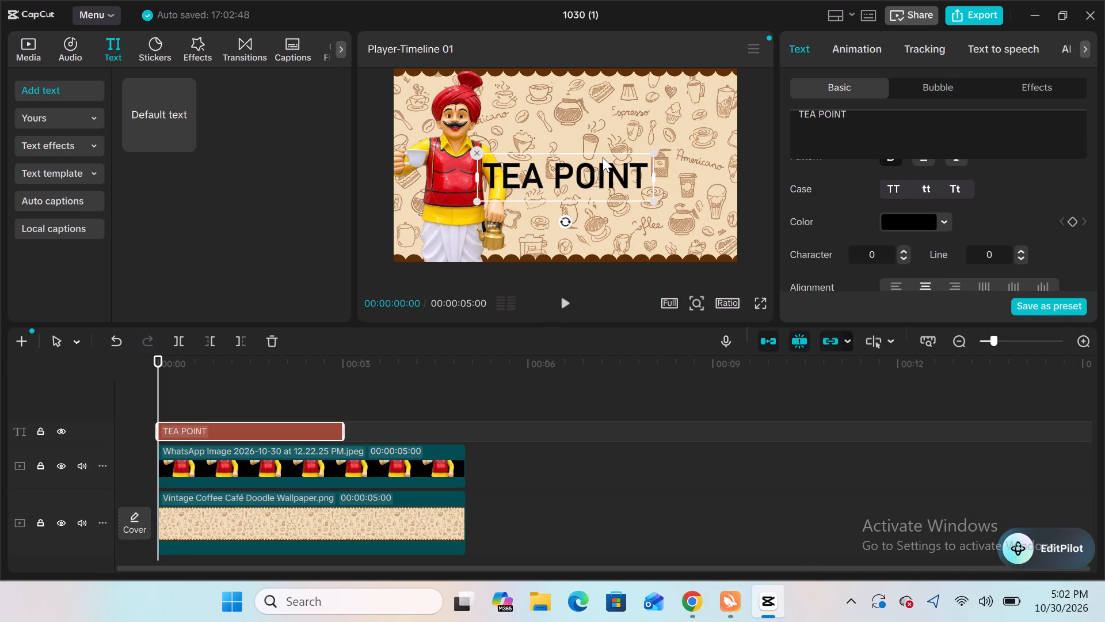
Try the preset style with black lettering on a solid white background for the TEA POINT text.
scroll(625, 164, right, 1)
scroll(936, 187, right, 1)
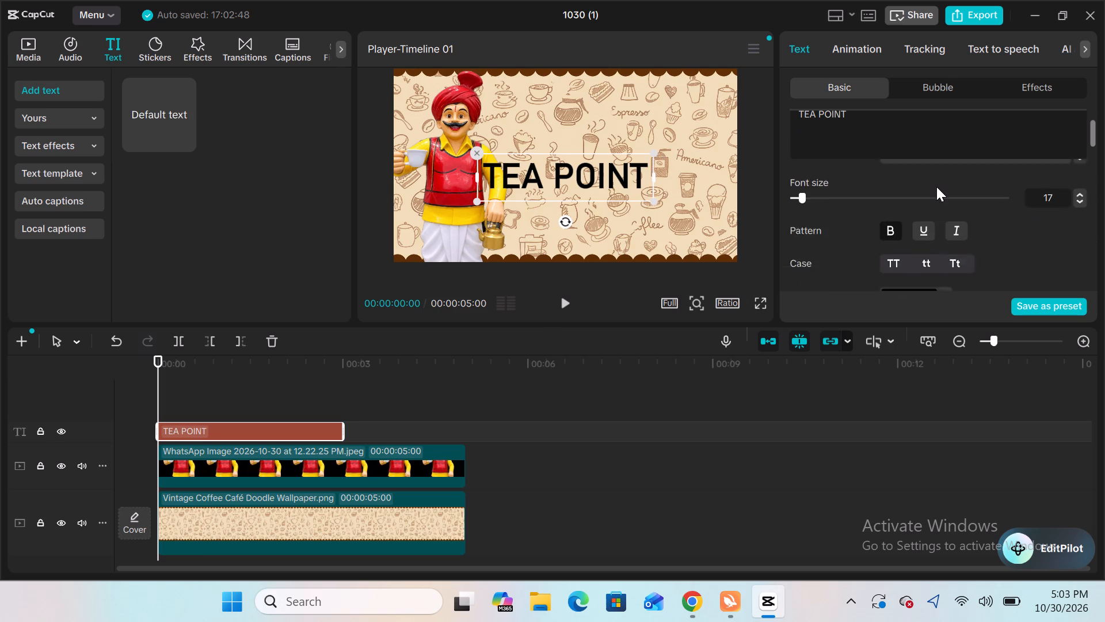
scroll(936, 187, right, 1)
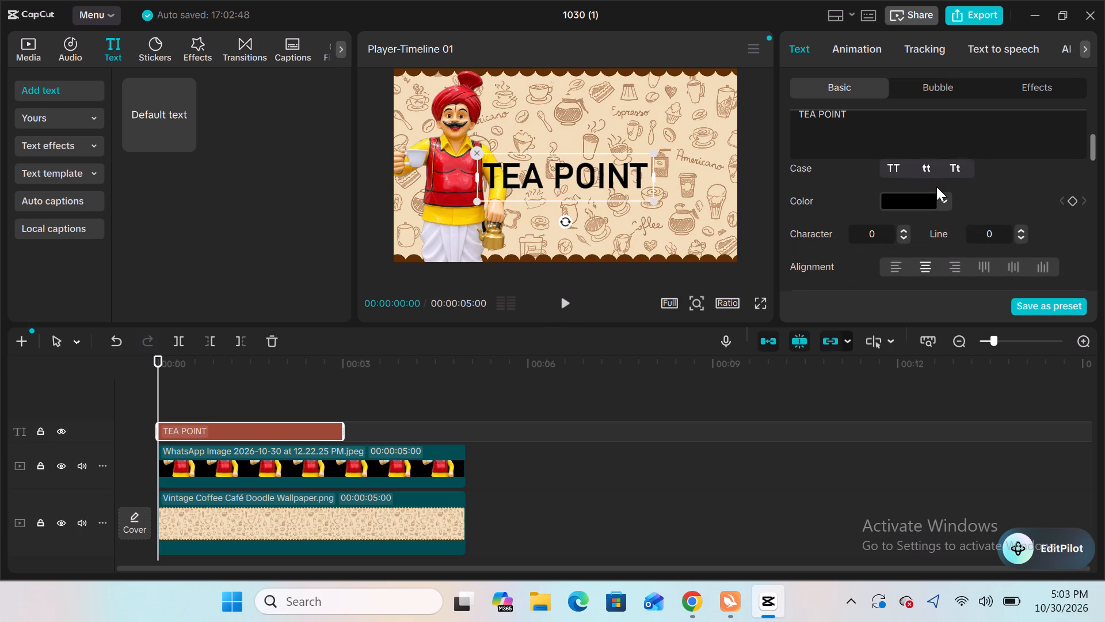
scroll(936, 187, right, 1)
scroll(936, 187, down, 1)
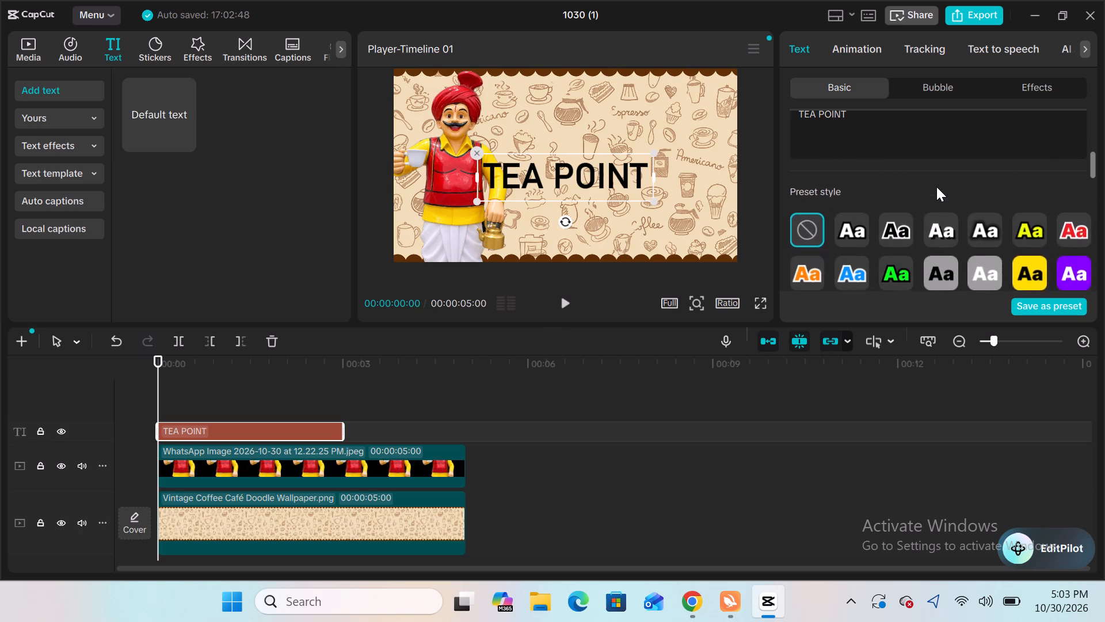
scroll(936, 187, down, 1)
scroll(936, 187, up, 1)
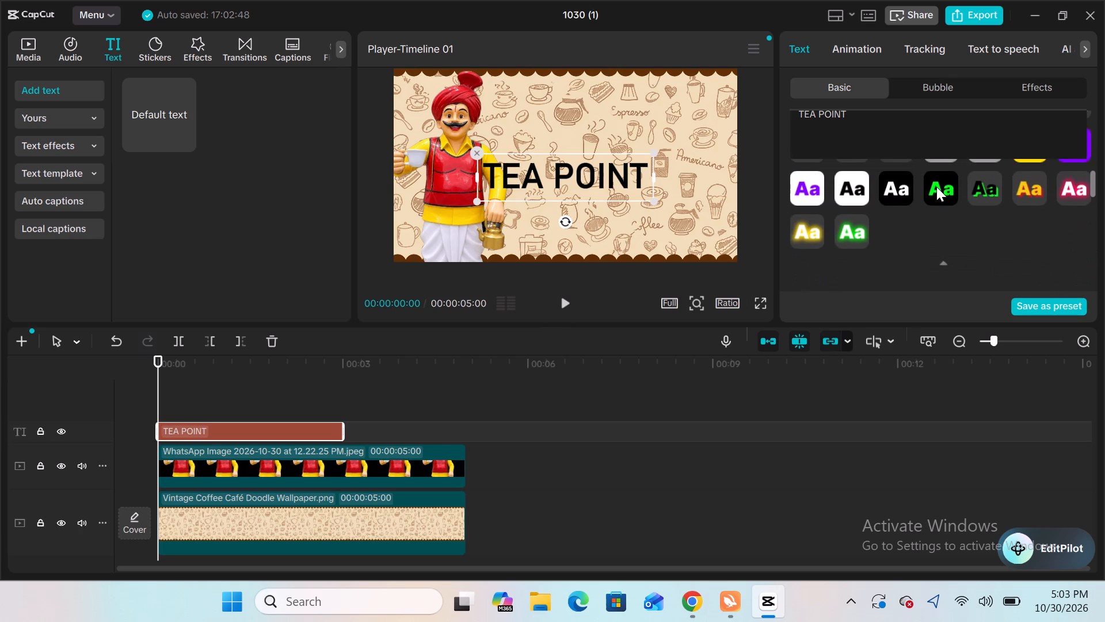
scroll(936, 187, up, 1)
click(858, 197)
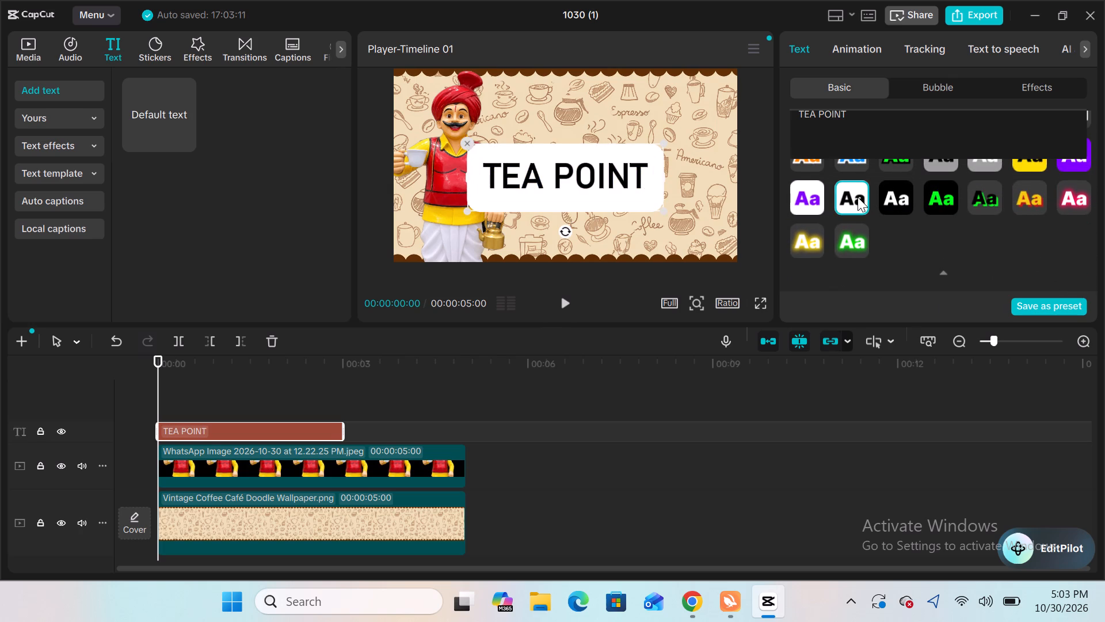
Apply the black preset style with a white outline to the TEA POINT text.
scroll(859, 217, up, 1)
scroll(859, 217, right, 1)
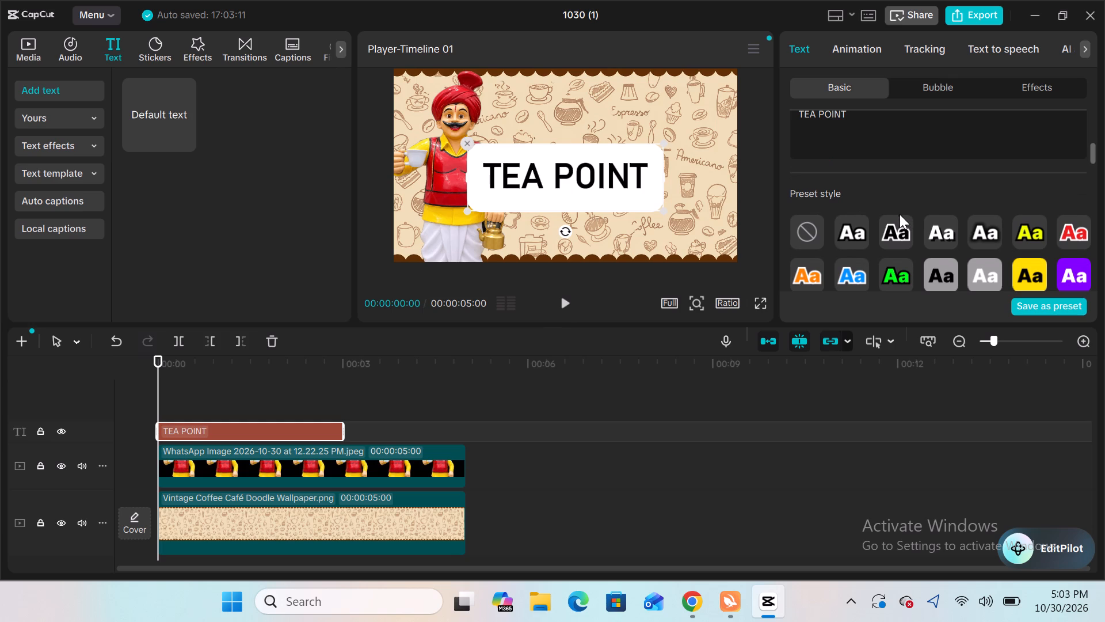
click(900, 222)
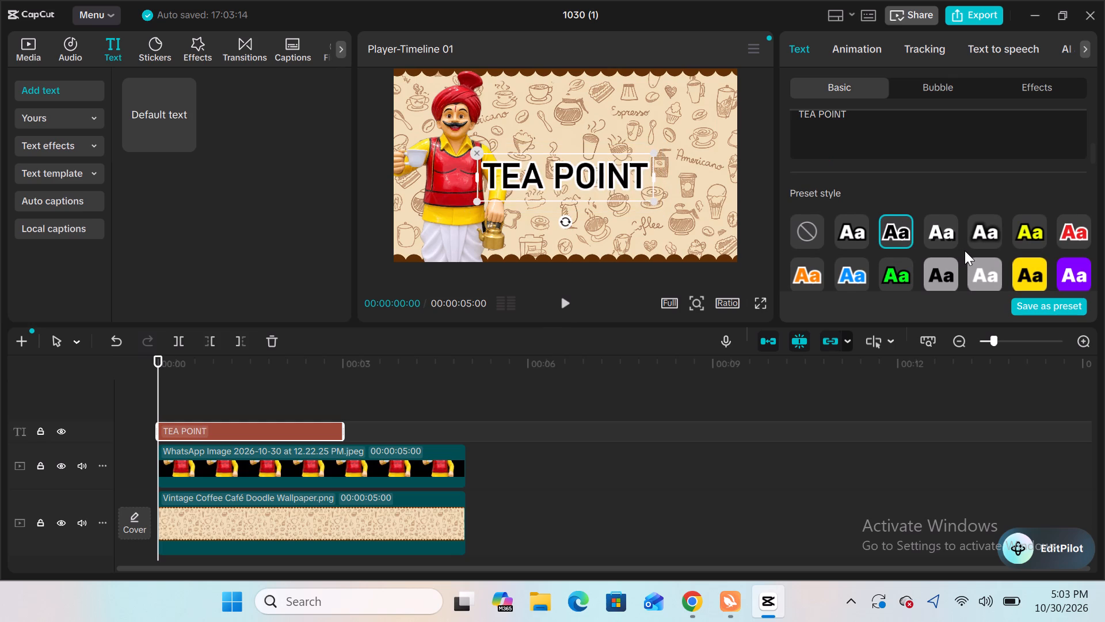
Try the TEA POINT text at 236% scale and settle on a scale of 92%.
scroll(965, 251, right, 1)
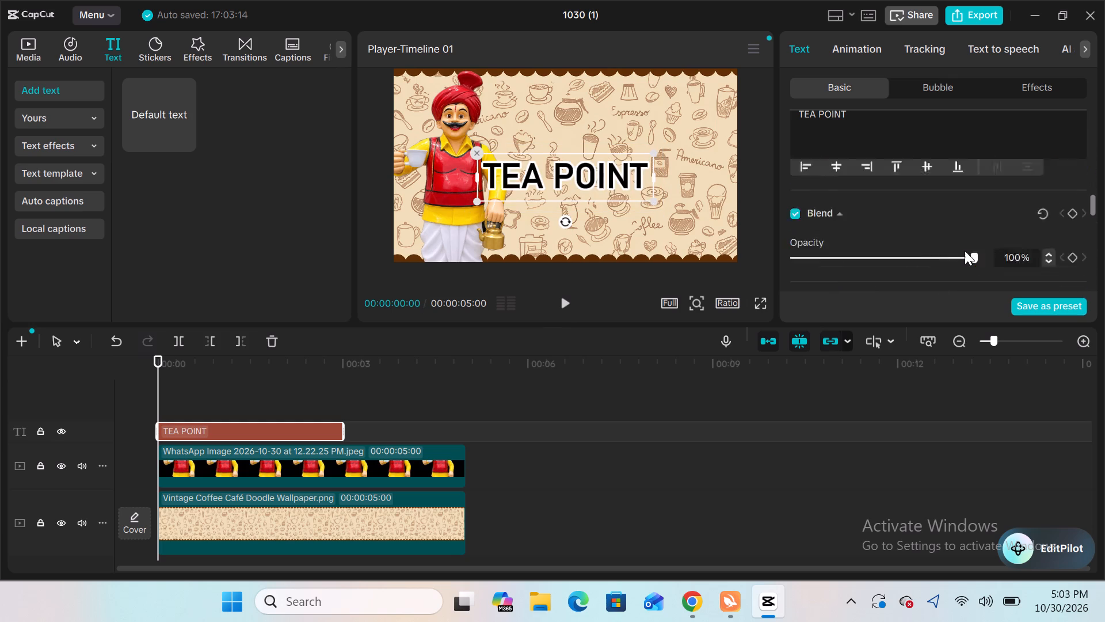
scroll(965, 251, right, 1)
scroll(965, 251, up, 1)
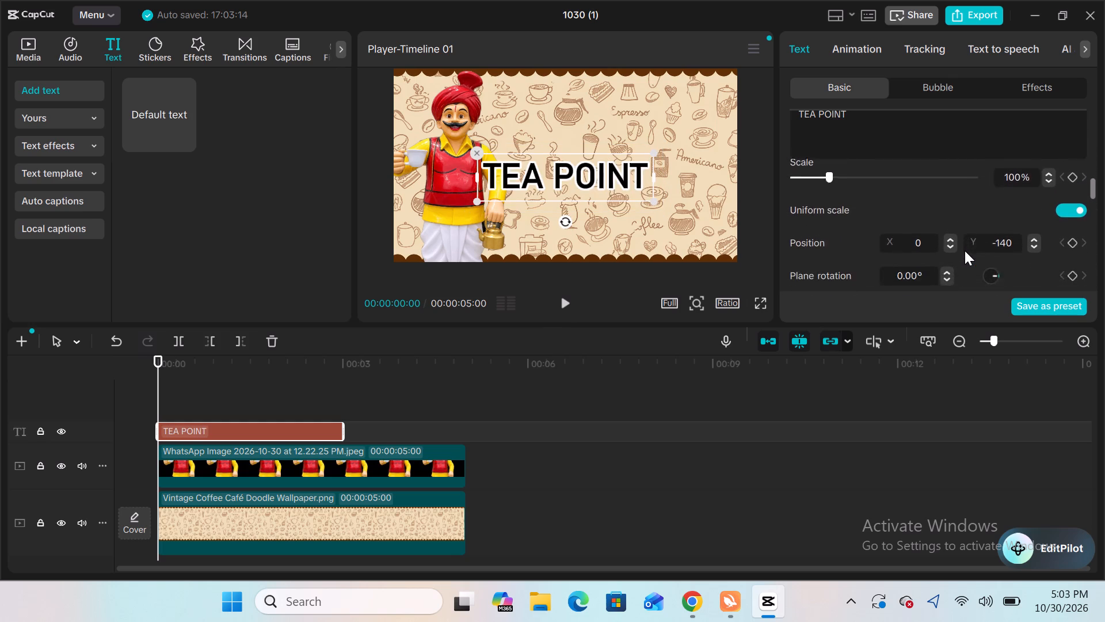
scroll(965, 251, up, 2)
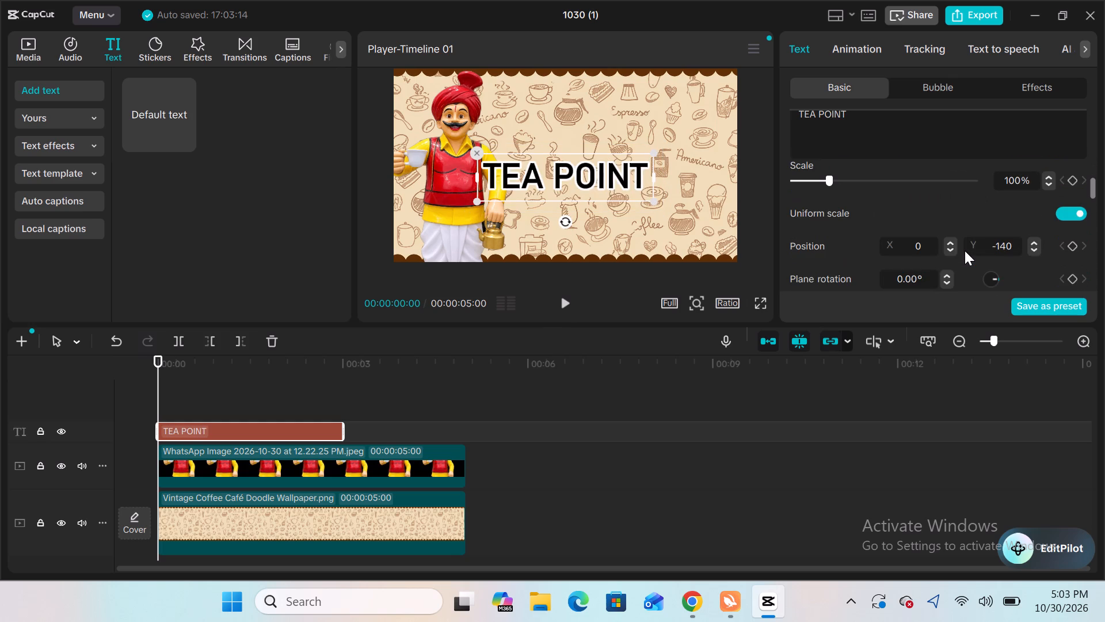
scroll(965, 251, up, 1)
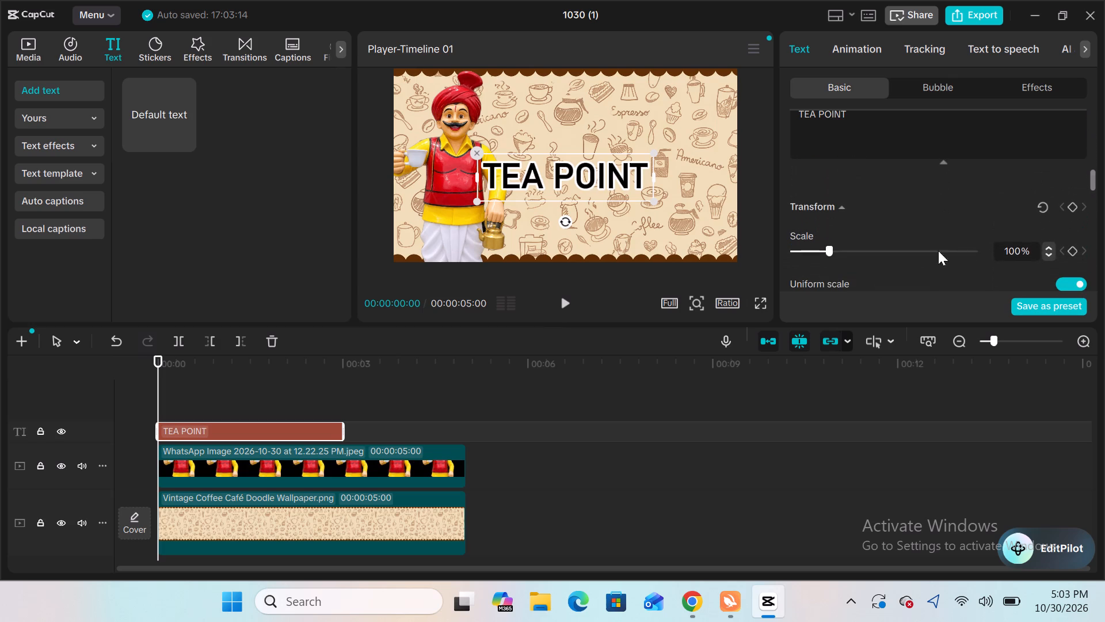
click(879, 251)
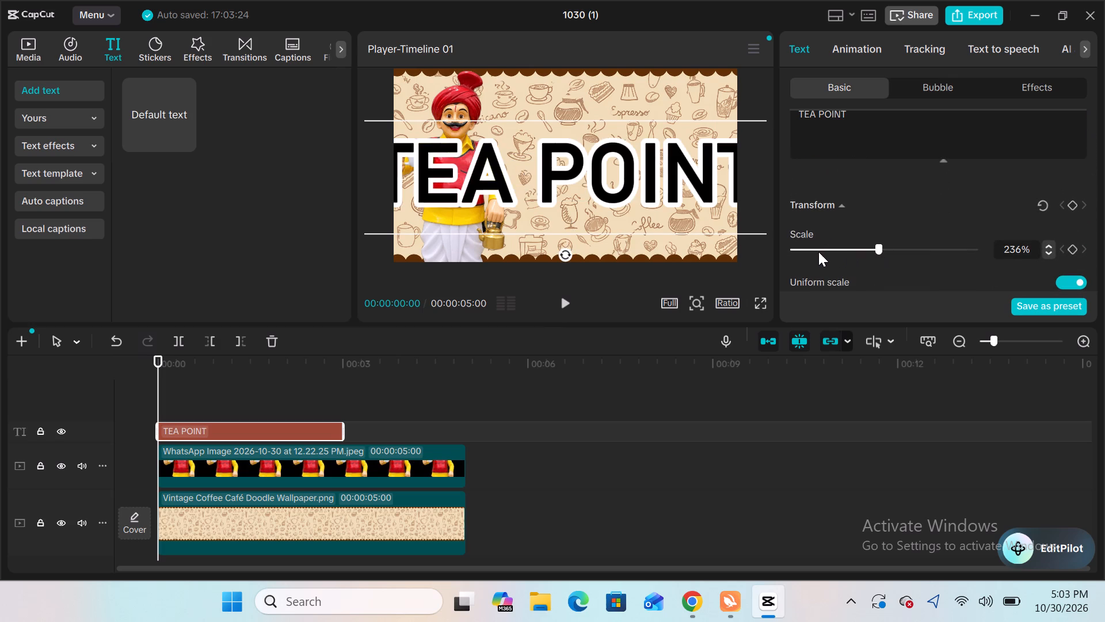
click(818, 252)
click(826, 249)
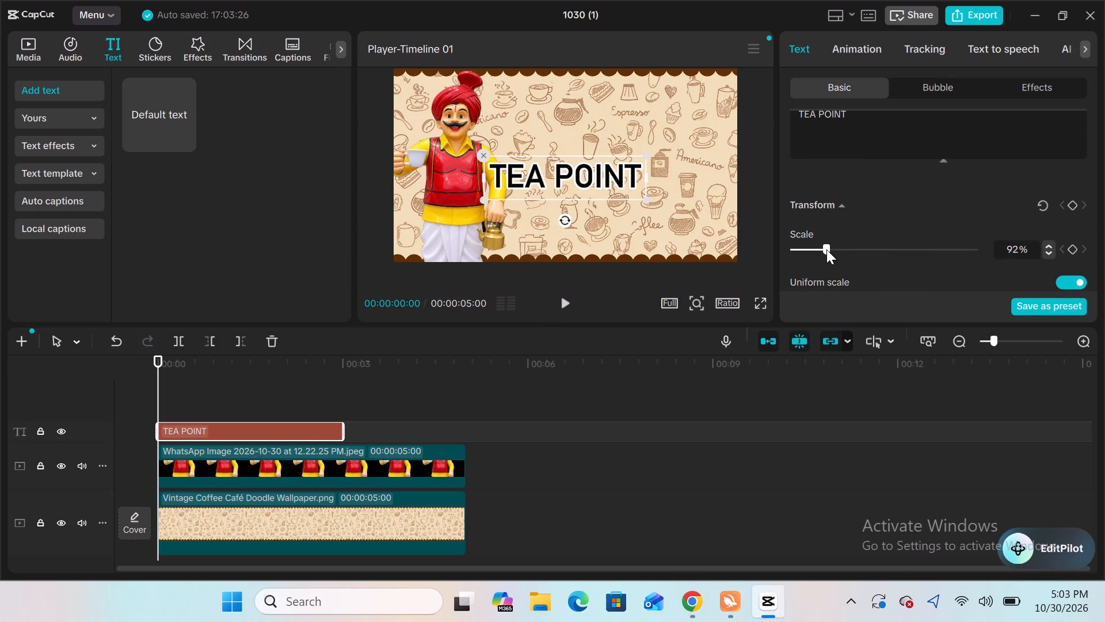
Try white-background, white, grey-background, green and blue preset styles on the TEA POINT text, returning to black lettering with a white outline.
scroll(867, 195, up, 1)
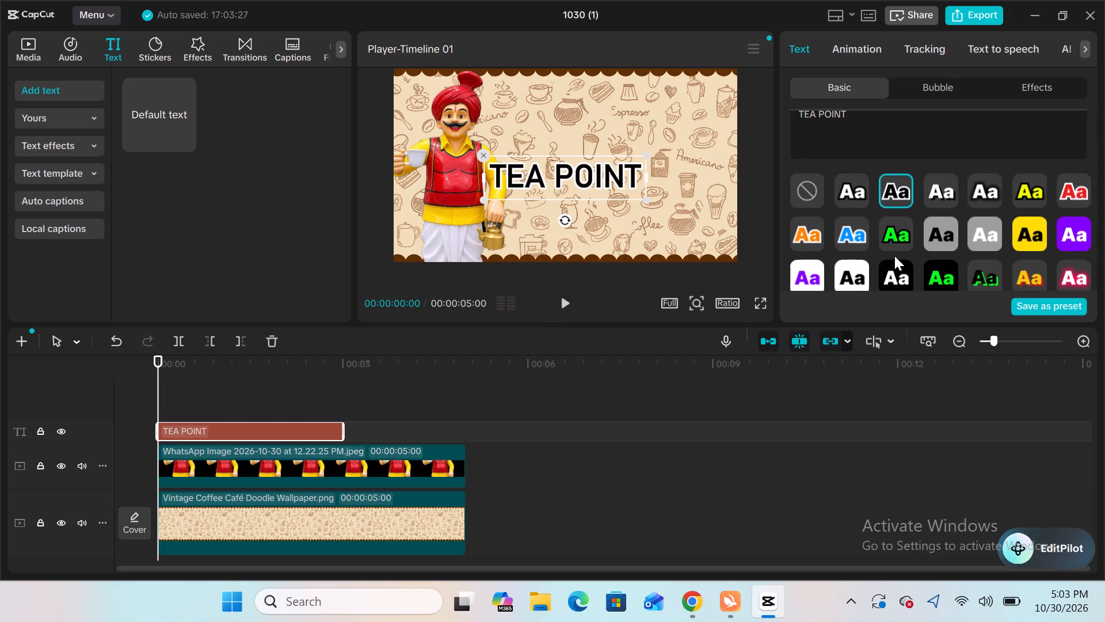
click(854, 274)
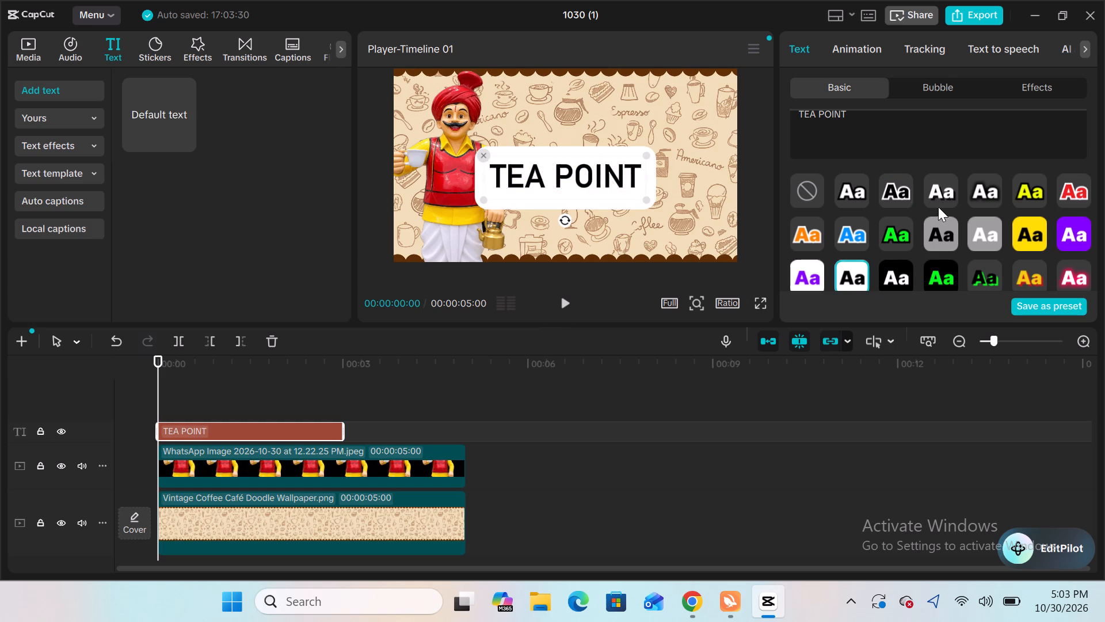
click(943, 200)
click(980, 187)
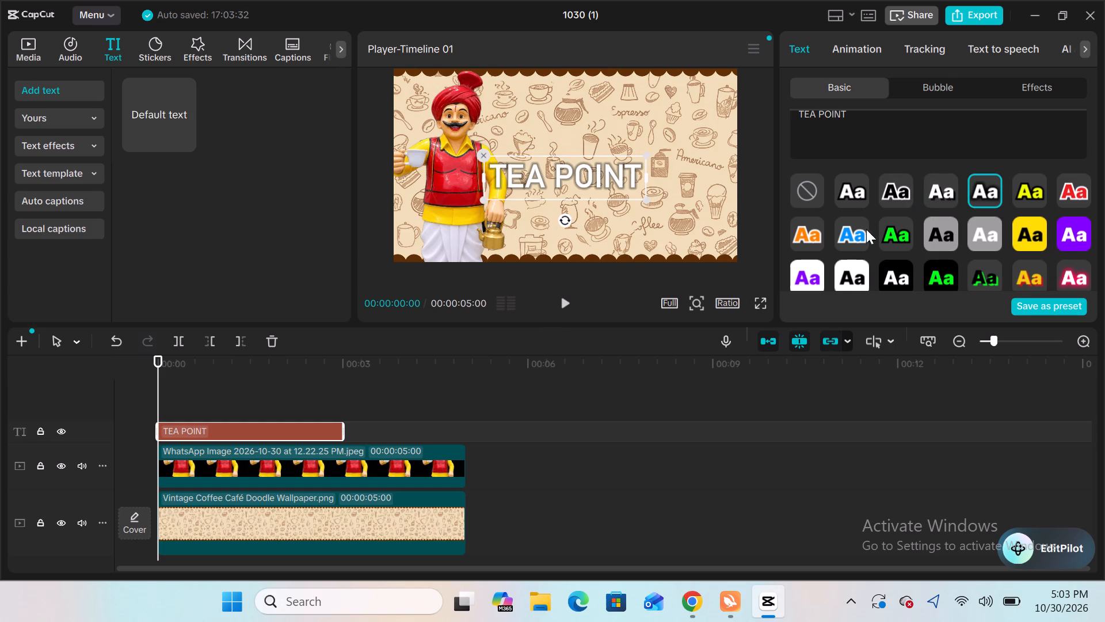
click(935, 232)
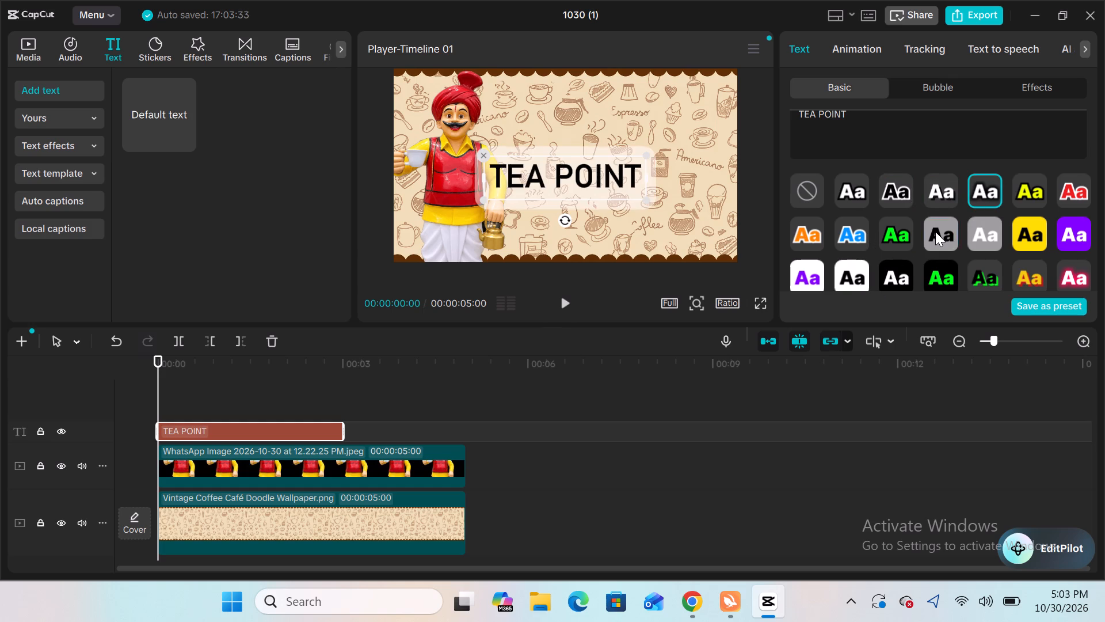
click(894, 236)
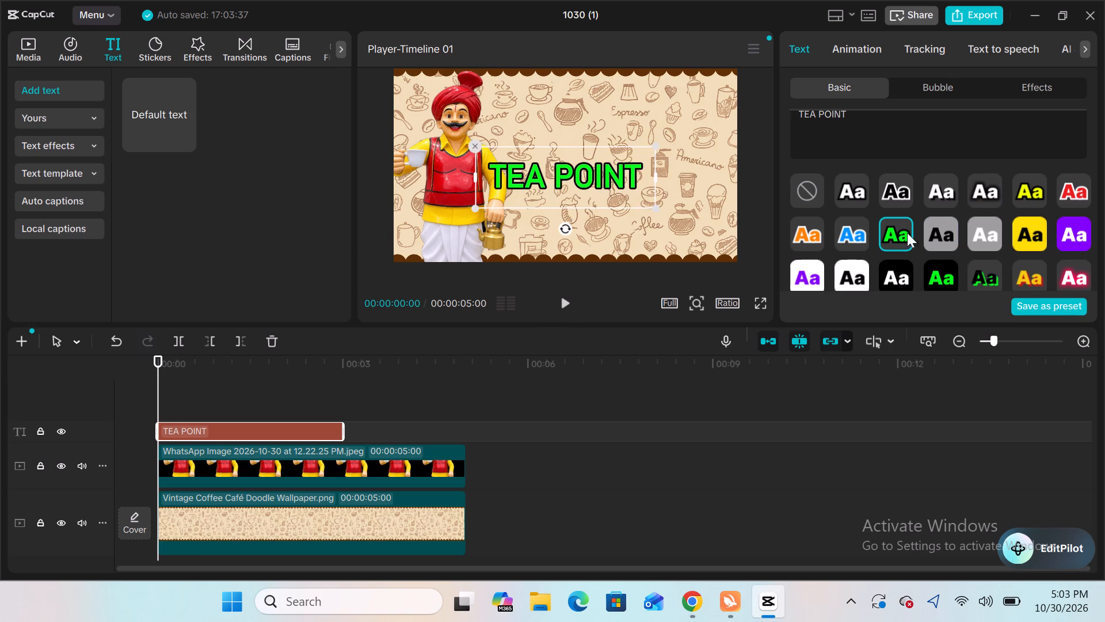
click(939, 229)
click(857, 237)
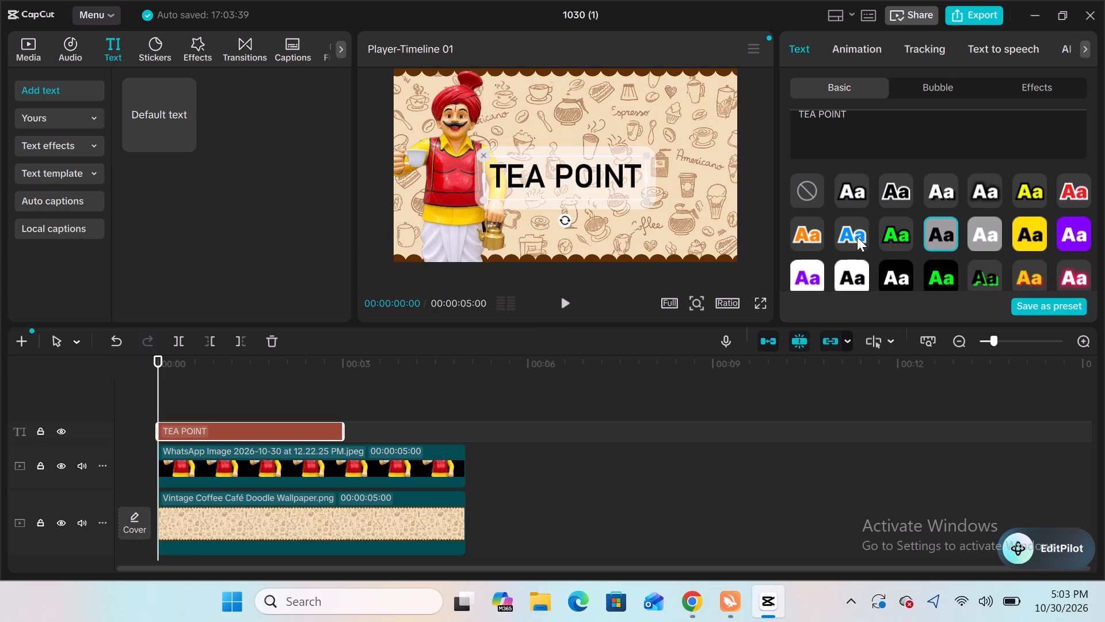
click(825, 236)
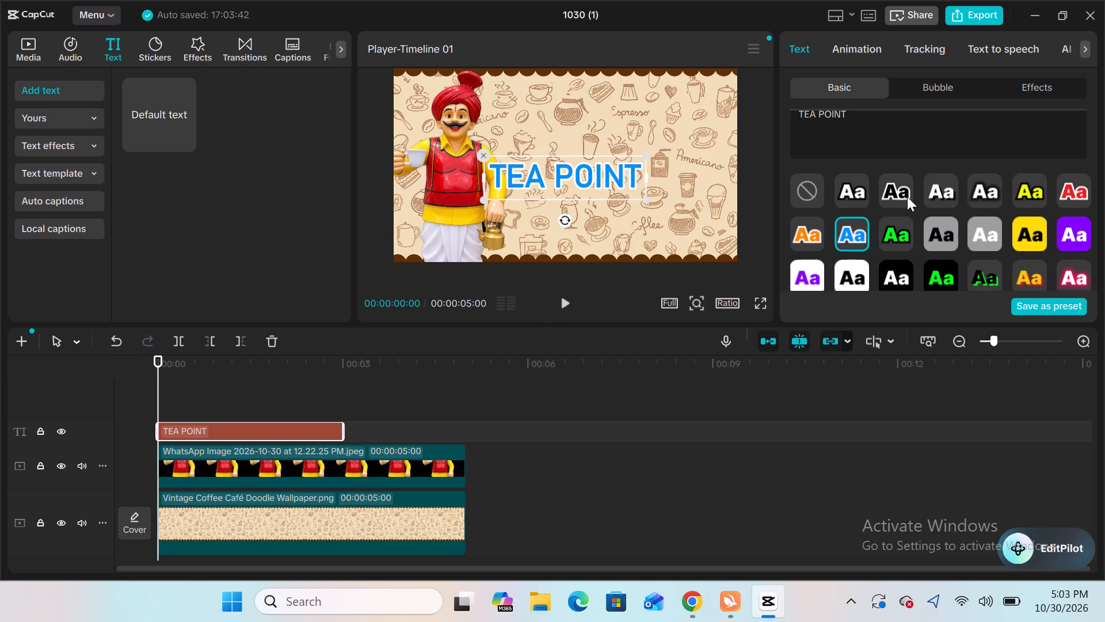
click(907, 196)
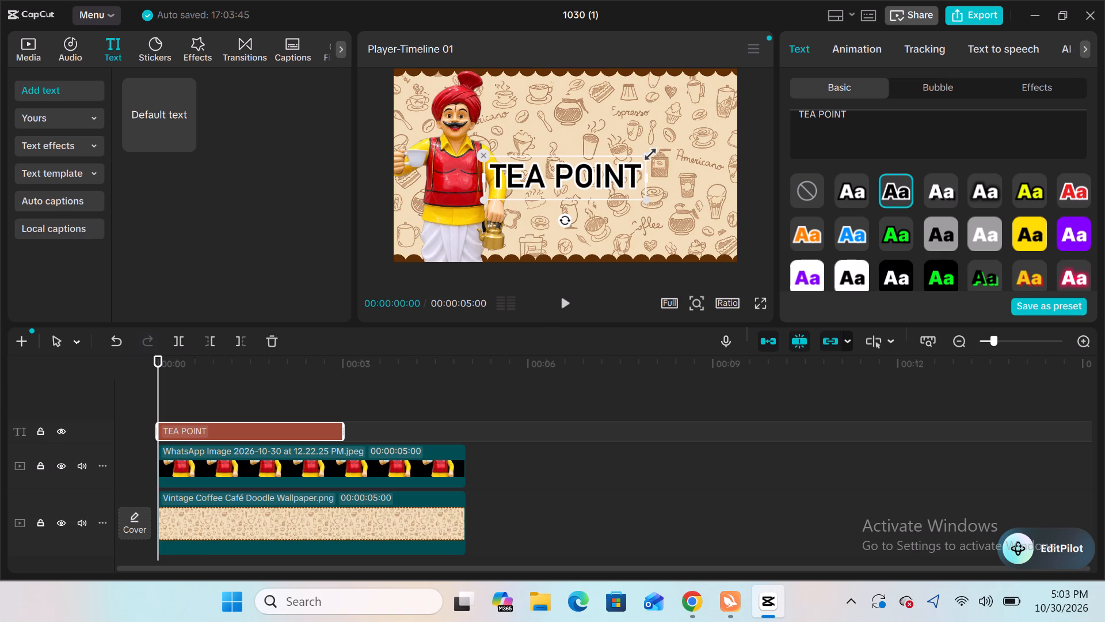
Move the turbaned man's cut-out further toward the canvas's left edge, to position X -1447, Y -280.
click(452, 158)
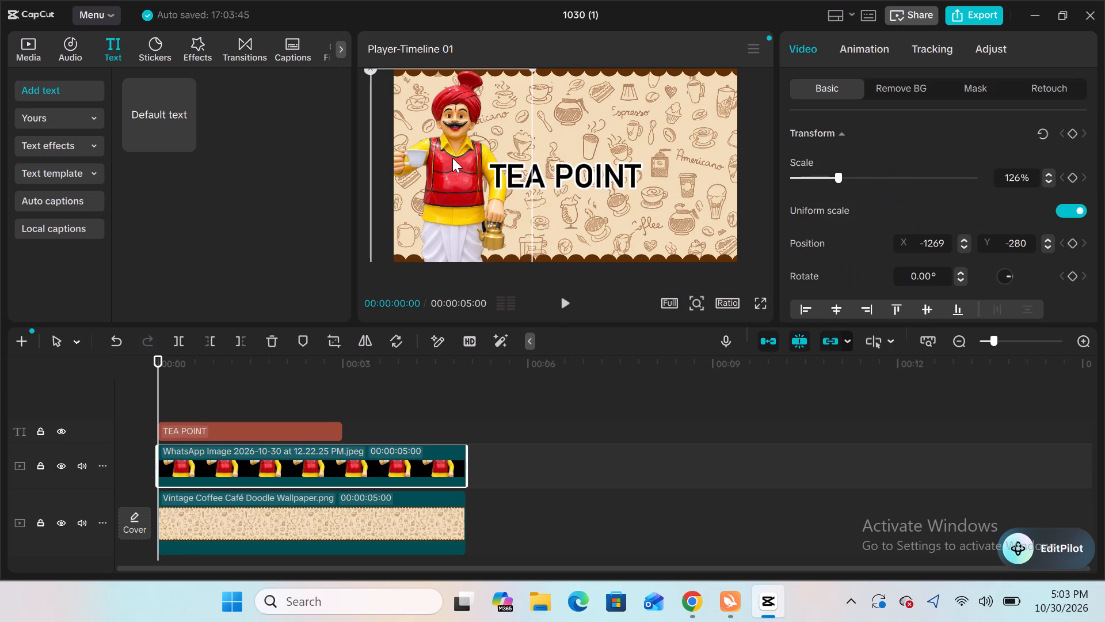
scroll(452, 158, up, 1)
scroll(530, 65, up, 1)
drag(539, 67, 518, 89)
drag(518, 89, 506, 98)
scroll(500, 359, up, 1)
double_click(373, 469)
drag(394, 218, 376, 162)
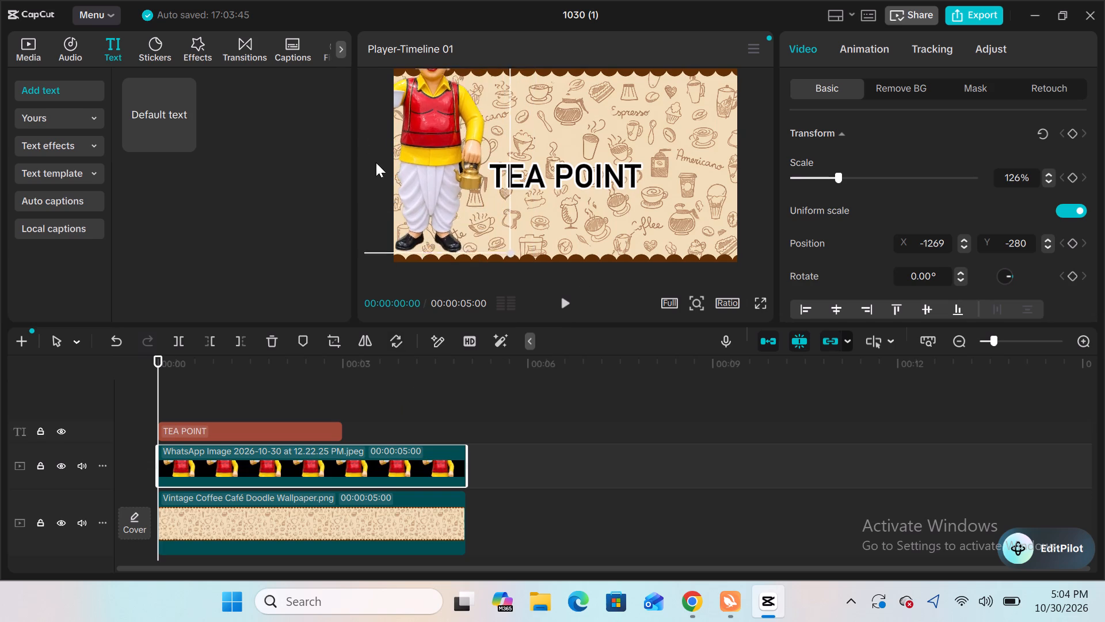
drag(376, 162, 378, 217)
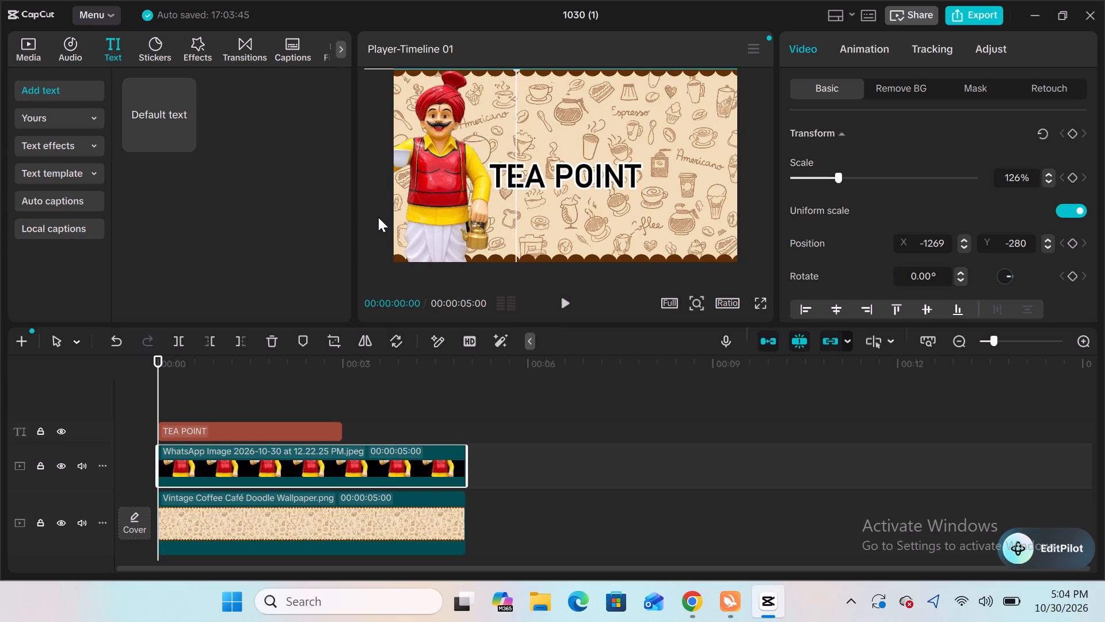
drag(378, 217, 378, 216)
Reposition the TEA POINT text slightly below the canvas's middle, centred horizontally, beside the man's kettle.
click(535, 173)
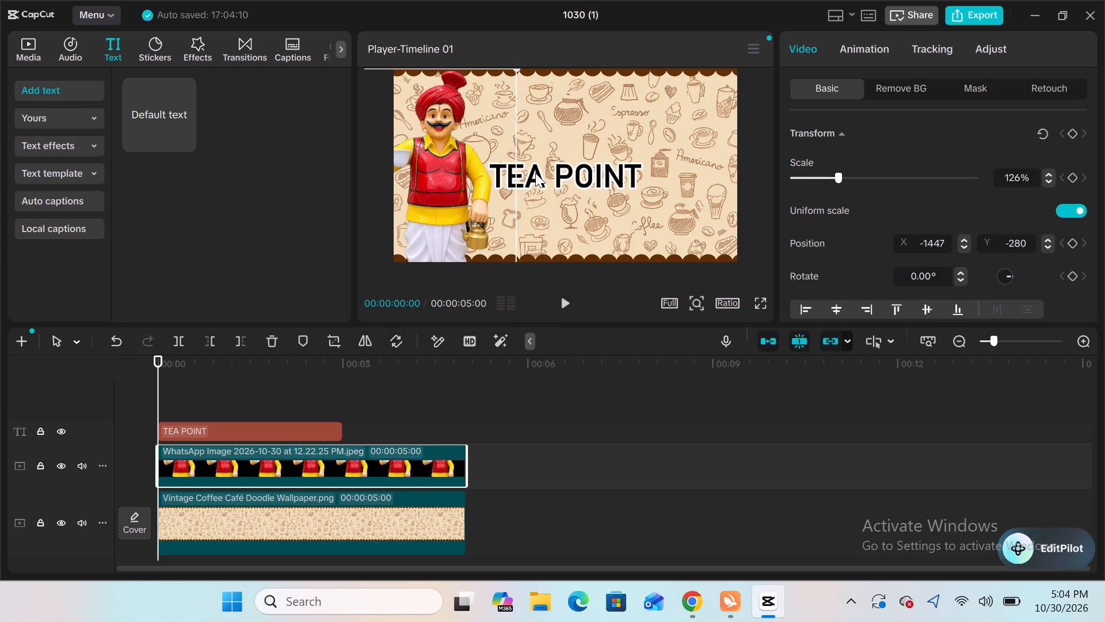
drag(535, 173, 535, 154)
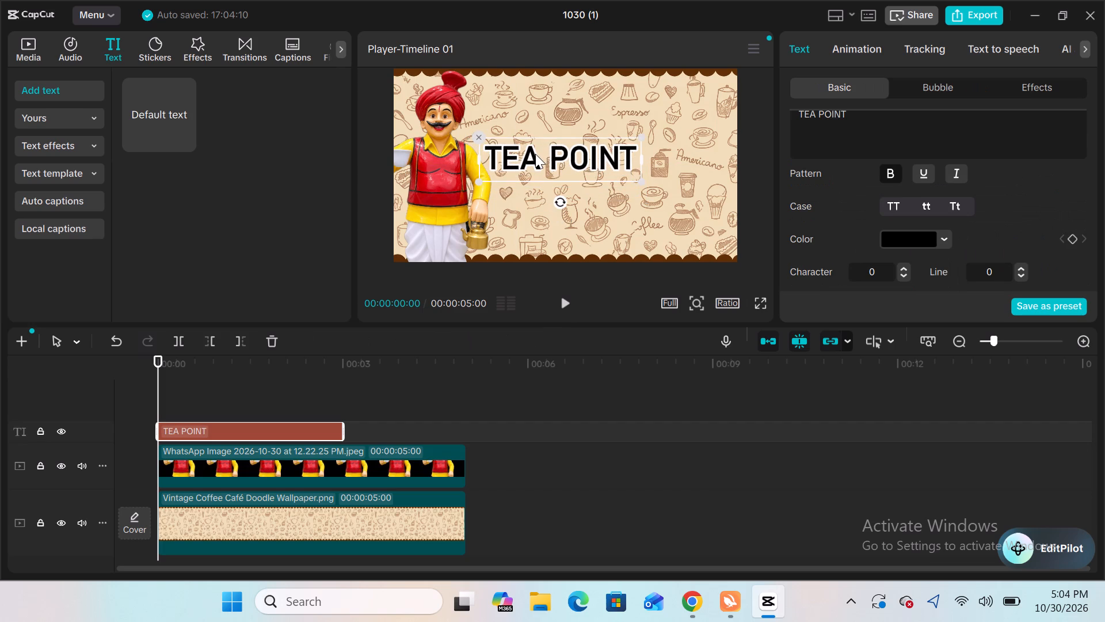
drag(535, 154, 529, 155)
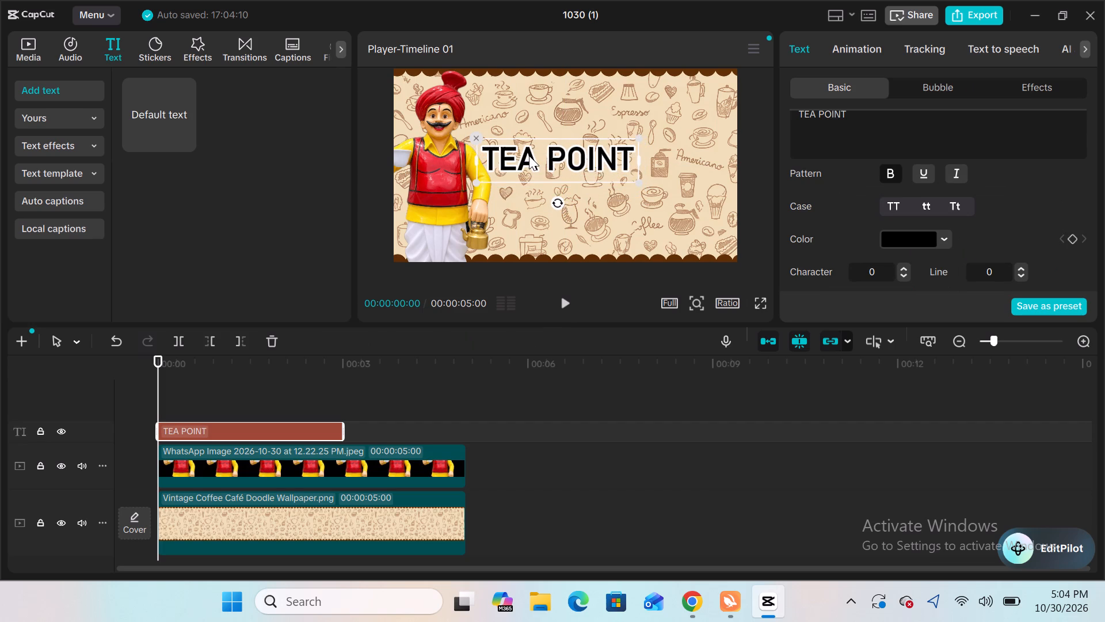
drag(529, 155, 530, 155)
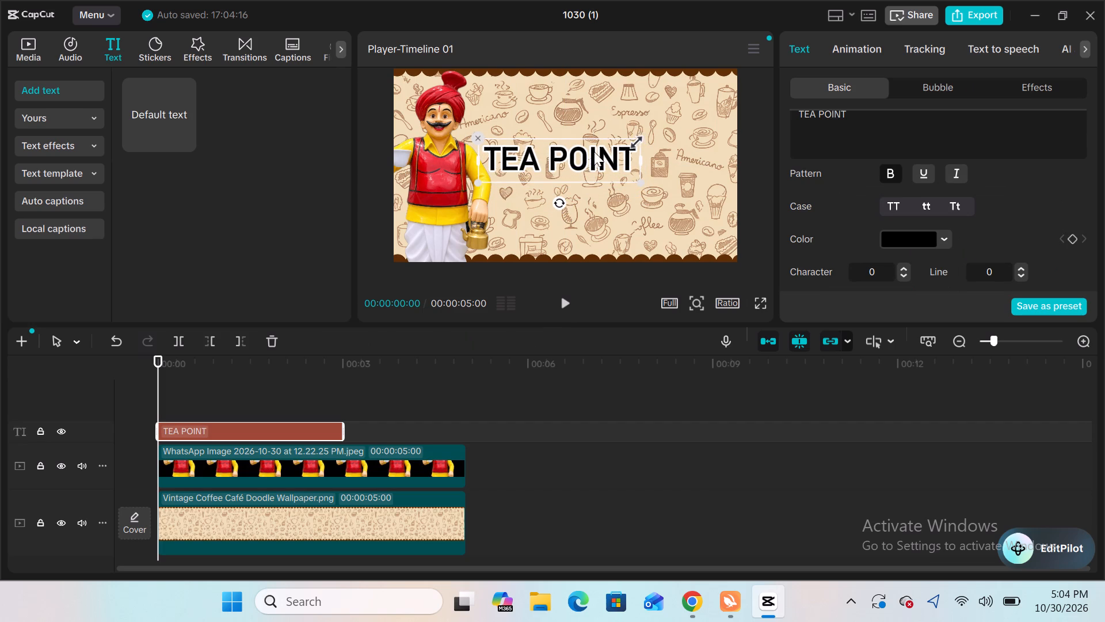
drag(575, 155, 590, 172)
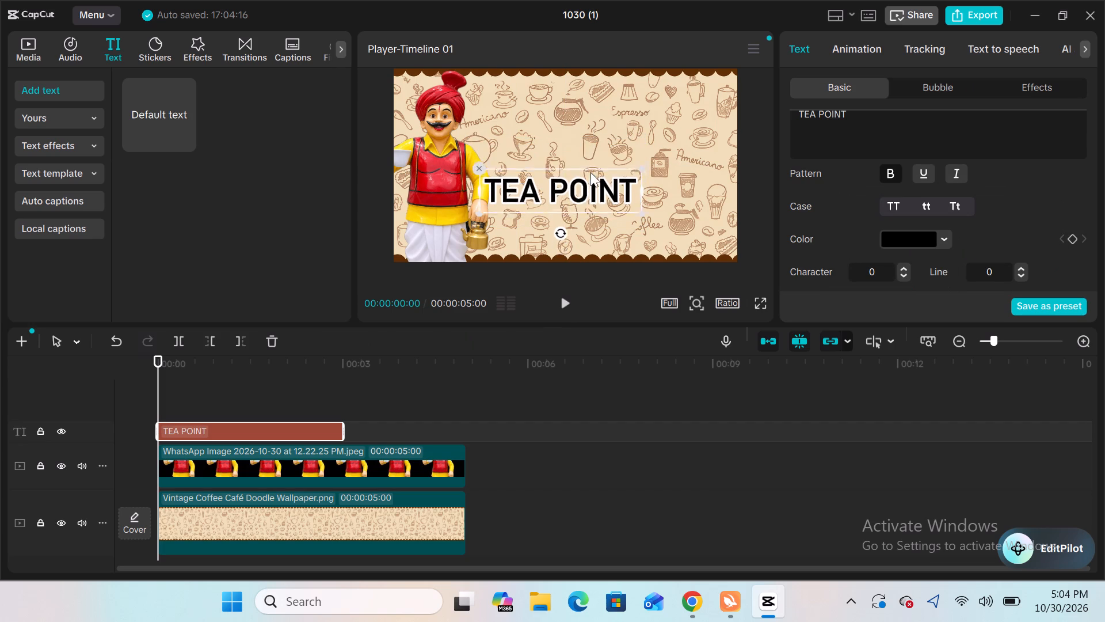
drag(590, 172, 585, 189)
Try the TEA POINT text at font size 28 and settle on a font size of 23.
ctrl+scroll(863, 227, down, 2)
right_click(863, 227)
scroll(863, 227, up, 1)
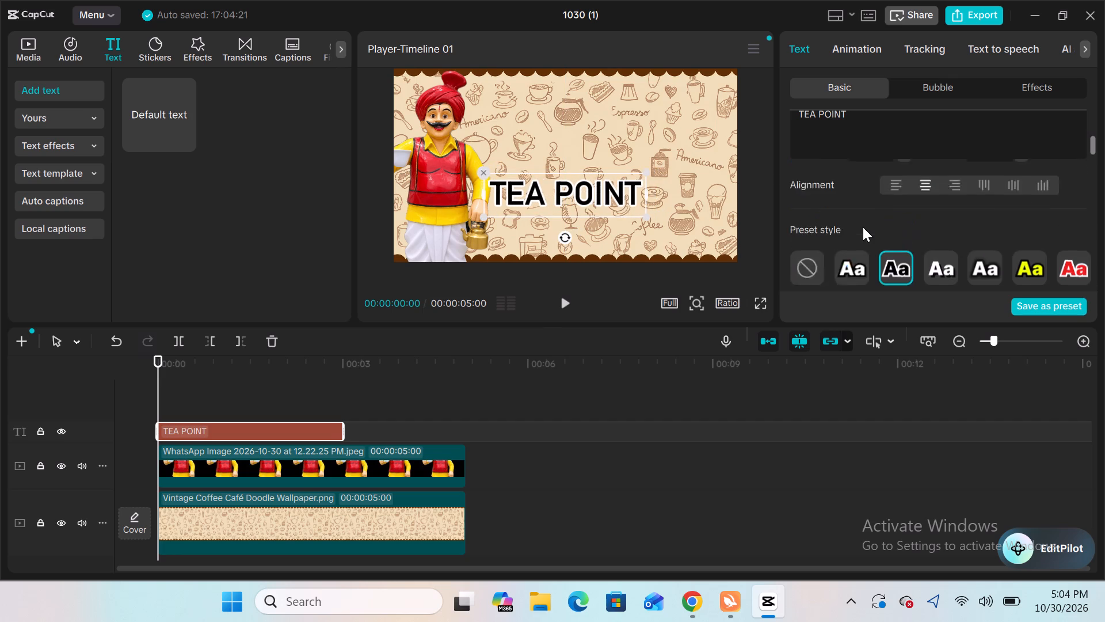
scroll(863, 227, up, 3)
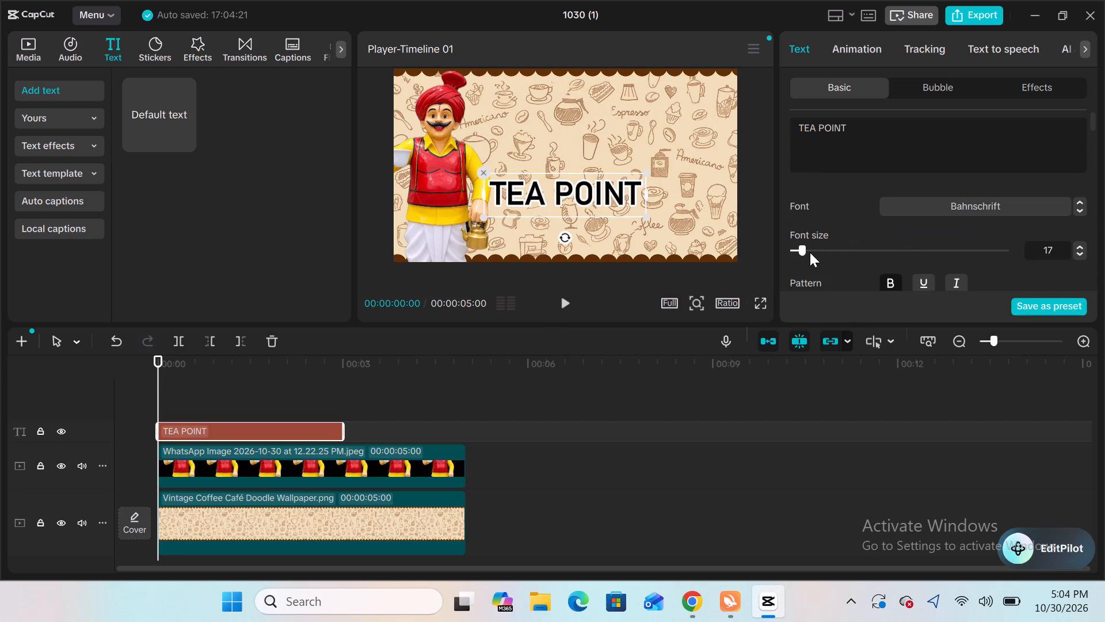
click(810, 252)
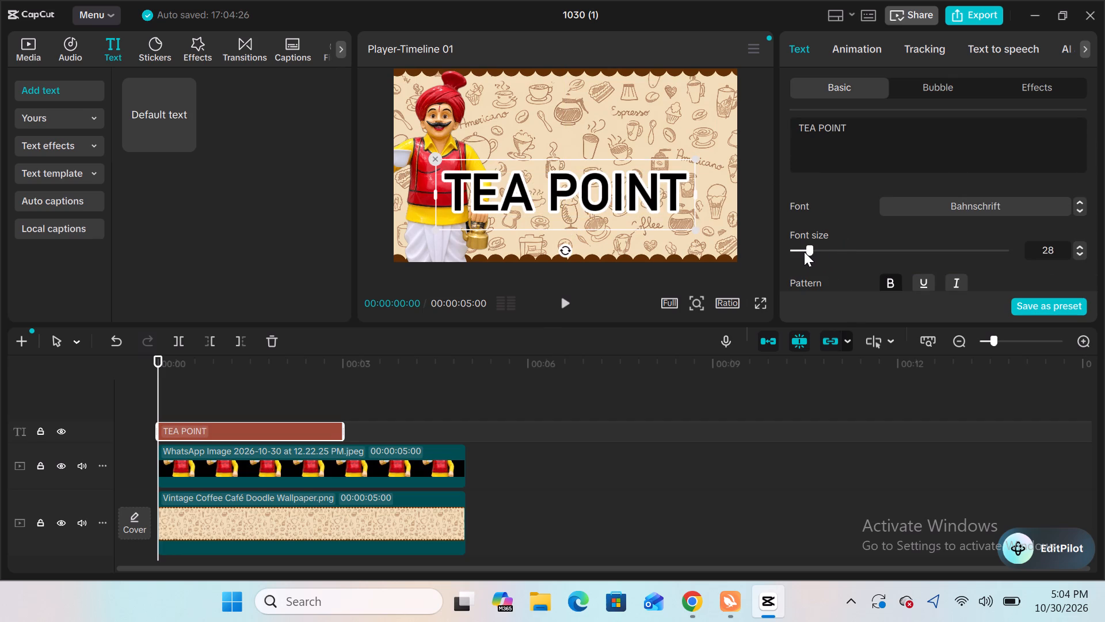
click(804, 251)
click(1080, 244)
click(1080, 244)
click(1080, 244)
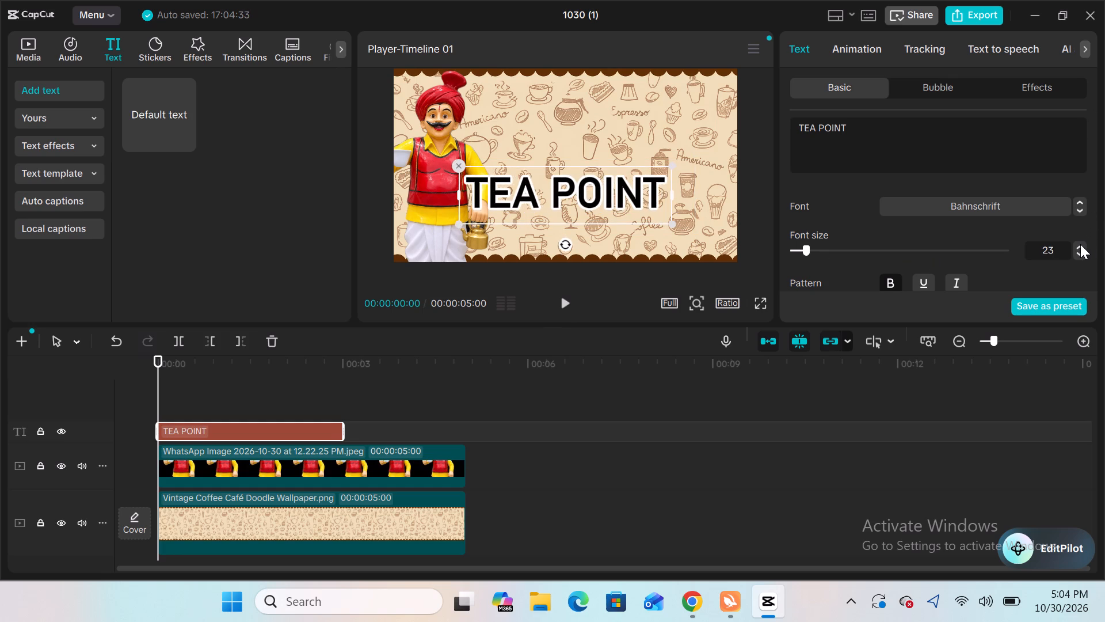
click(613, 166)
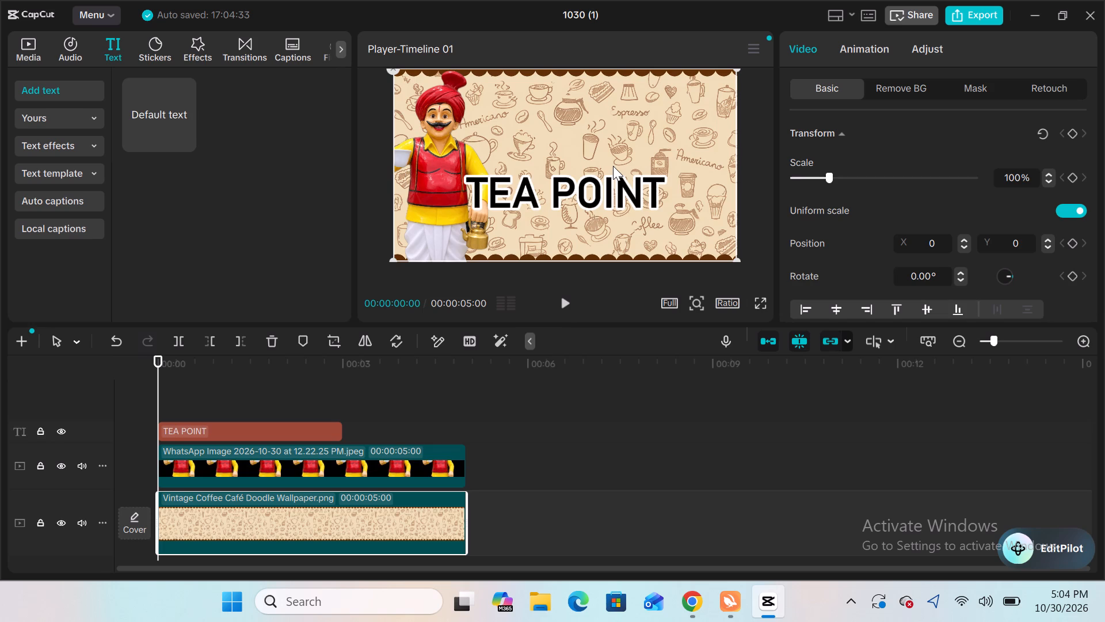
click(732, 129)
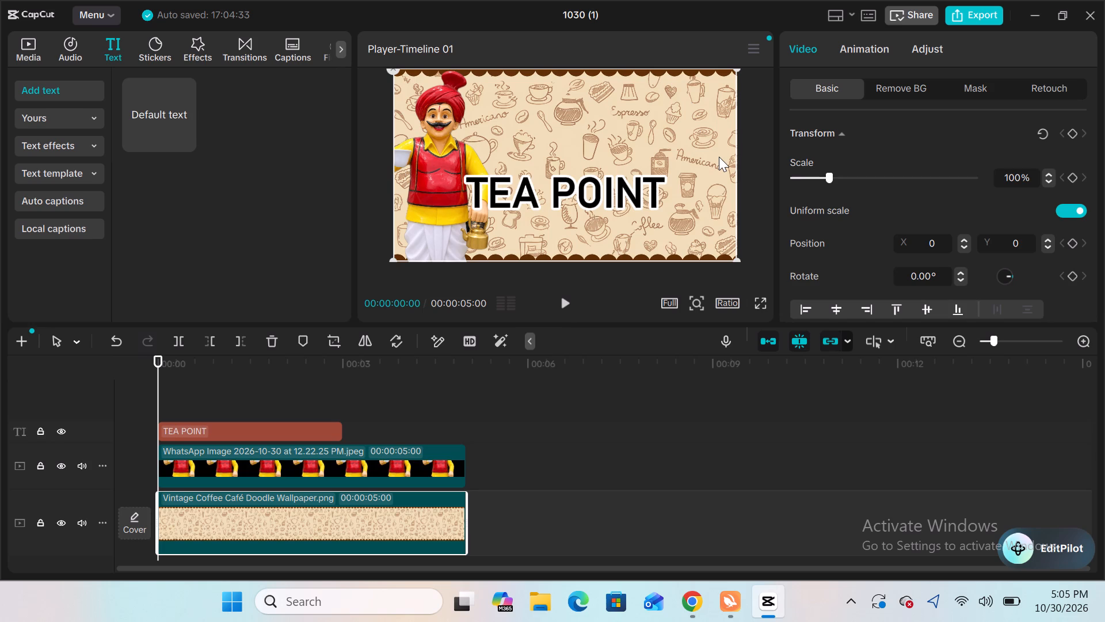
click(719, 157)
Add a second default text at the start of the timeline and clear its placeholder wording.
click(184, 138)
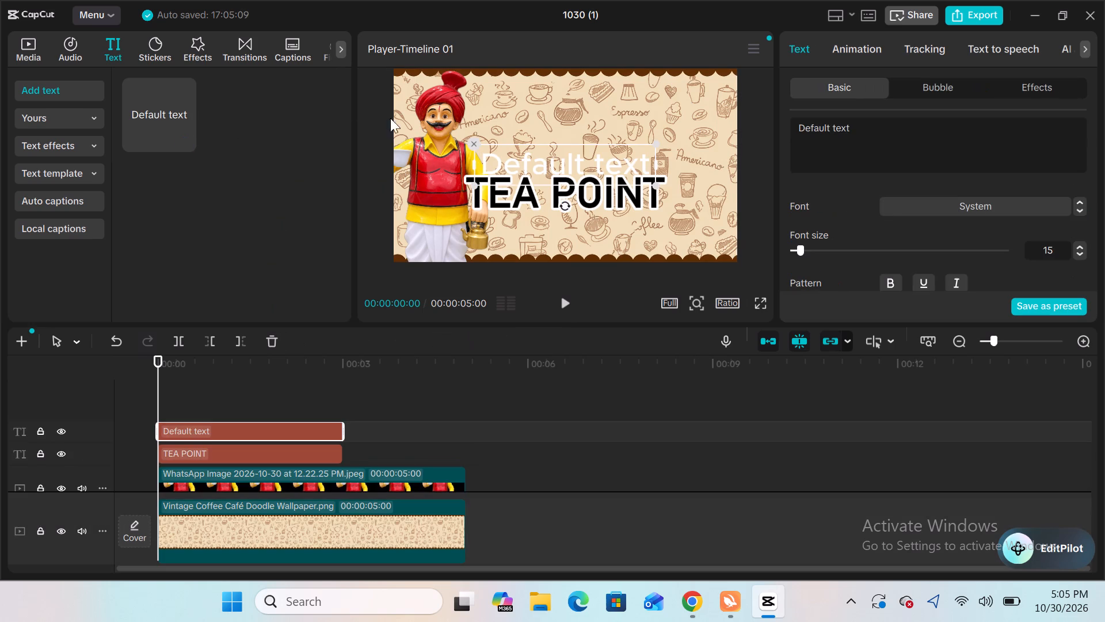
click(852, 131)
key(BackSpace)
key(BackSpace)
key(BackSpace)
key(BackSpace)
key(BackSpace)
key(BackSpace)
key(BackSpace)
key(BackSpace)
key(BackSpace)
key(BackSpace)
key(BackSpace)
key(BackSpace)
key(BackSpace)
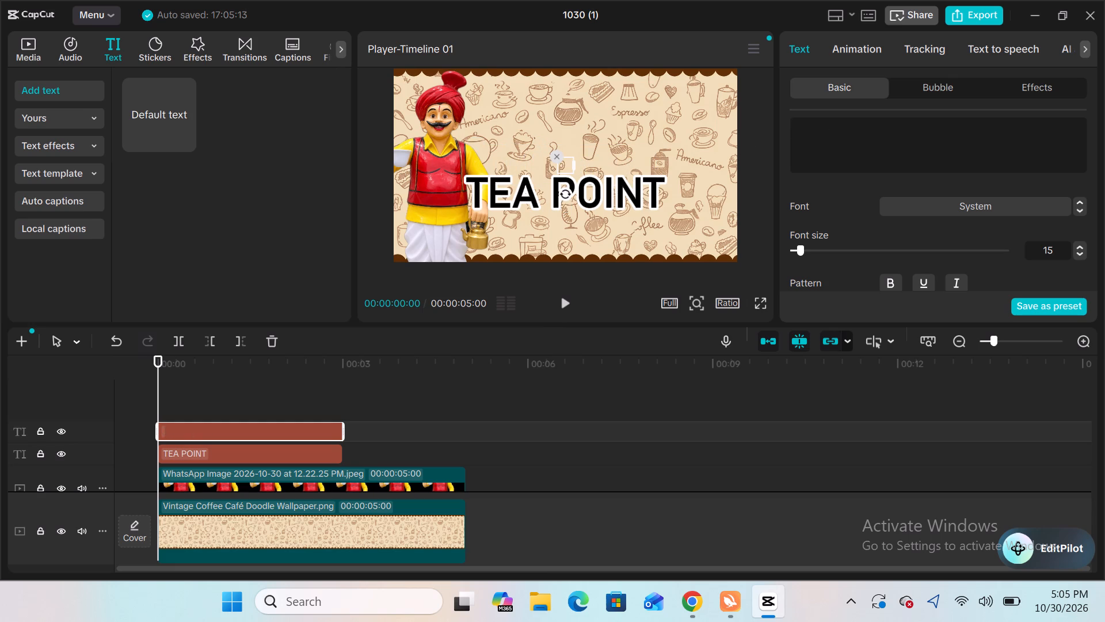
Enter Tea, with a capital T, as the first line of the new text.
text(te)
key(a)
key(Return)
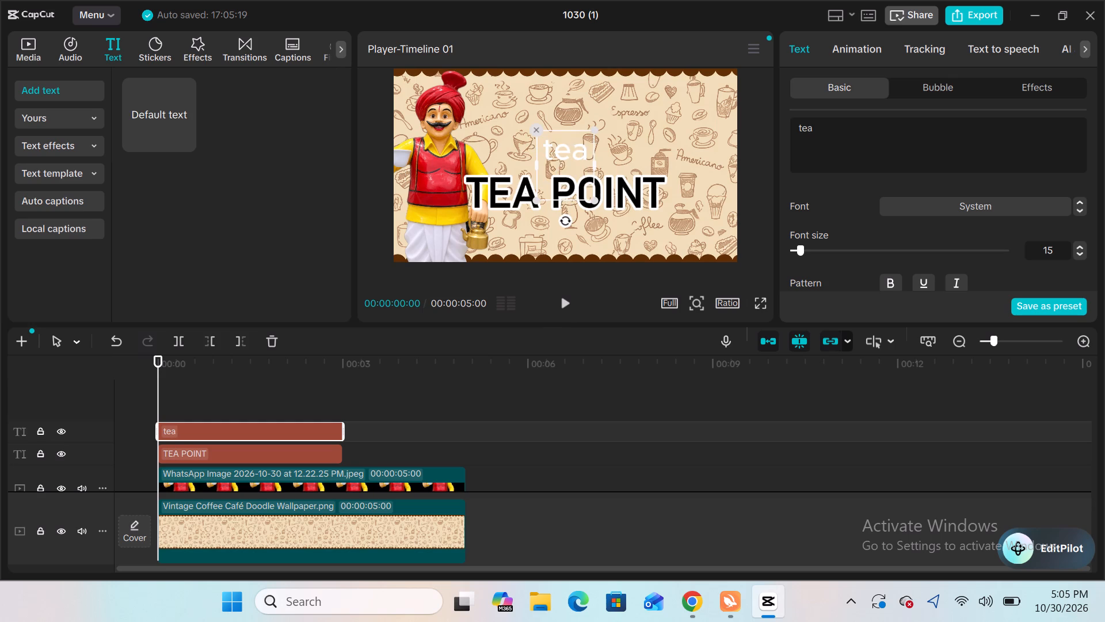
key(BackSpace)
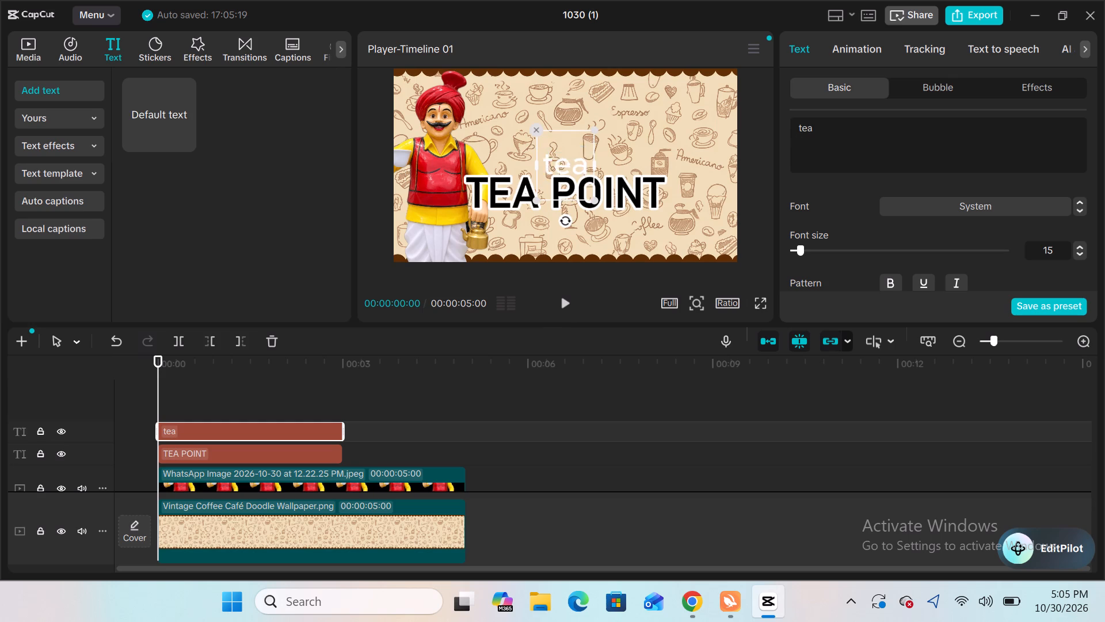
key(BackSpace)
key(BackSpace)
key(BackSpace)
text(Tea)
Add Coffee as the second line of the drinks list, correcting its capital letter and spelling.
key(Return)
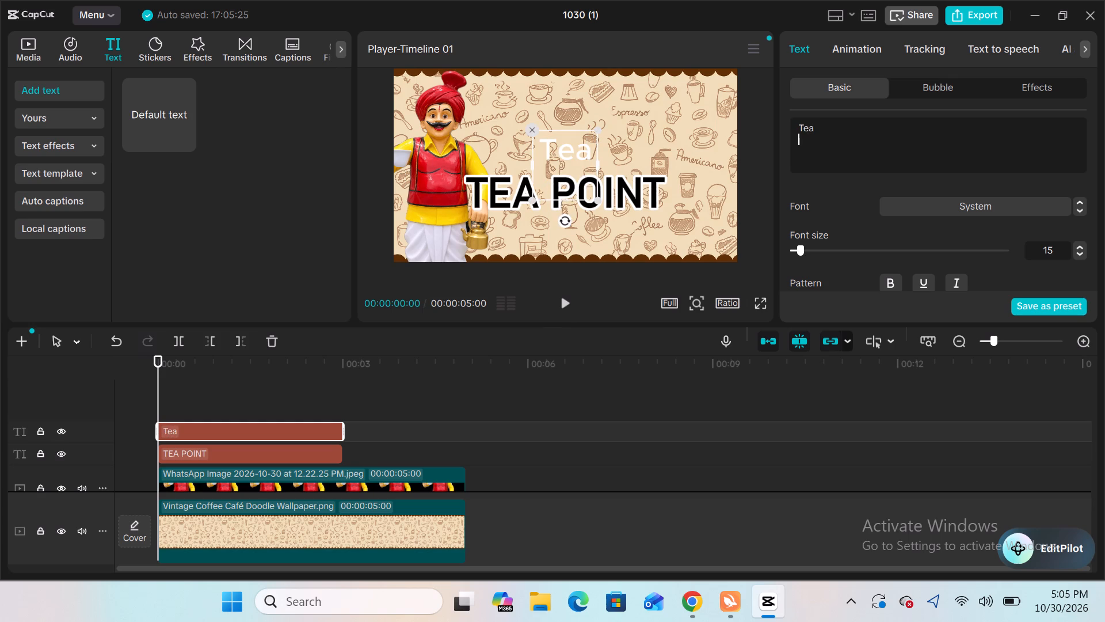
text(cofee)
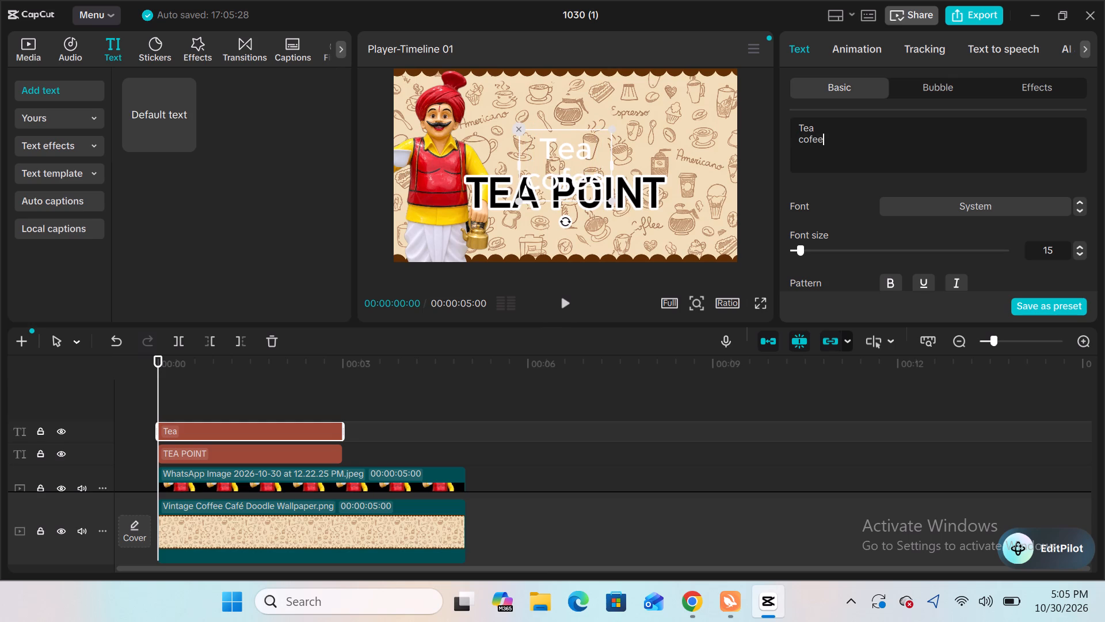
key(backslash)
key(BackSpace)
key(BackSpace)
key(BackSpace)
key(BackSpace)
key(BackSpace)
key(BackSpace)
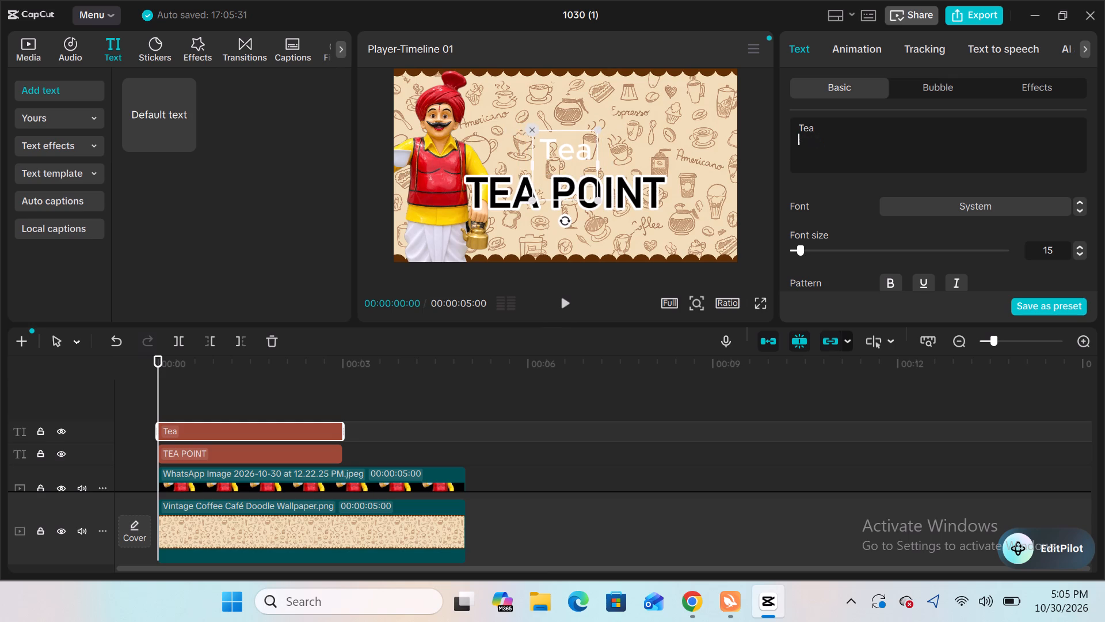
text(Cofee)
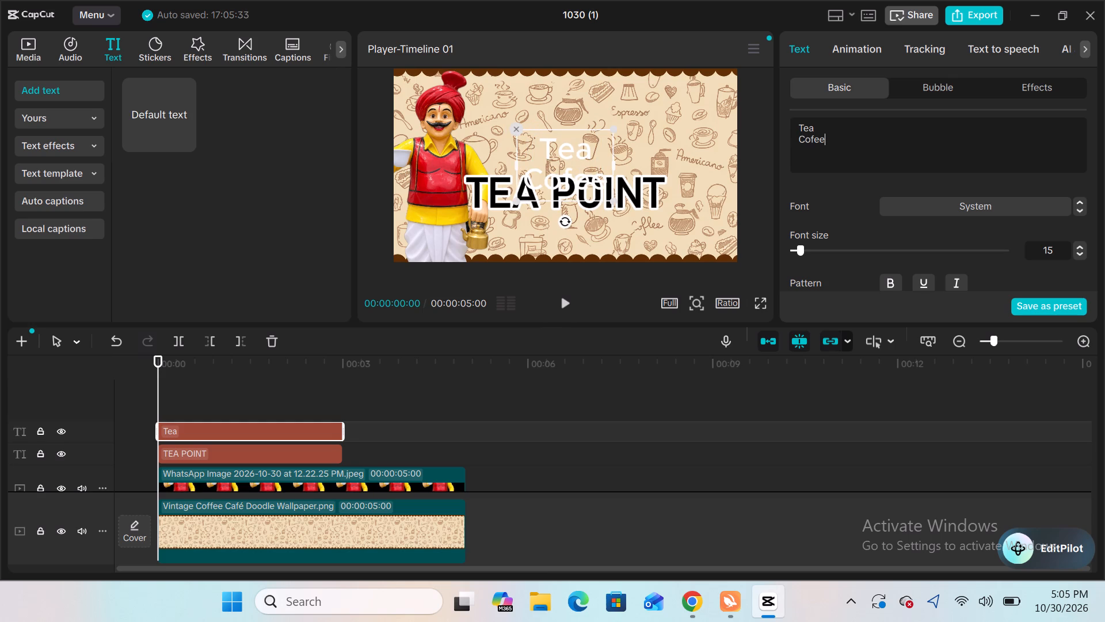
key(BackSpace)
key(BackSpace)
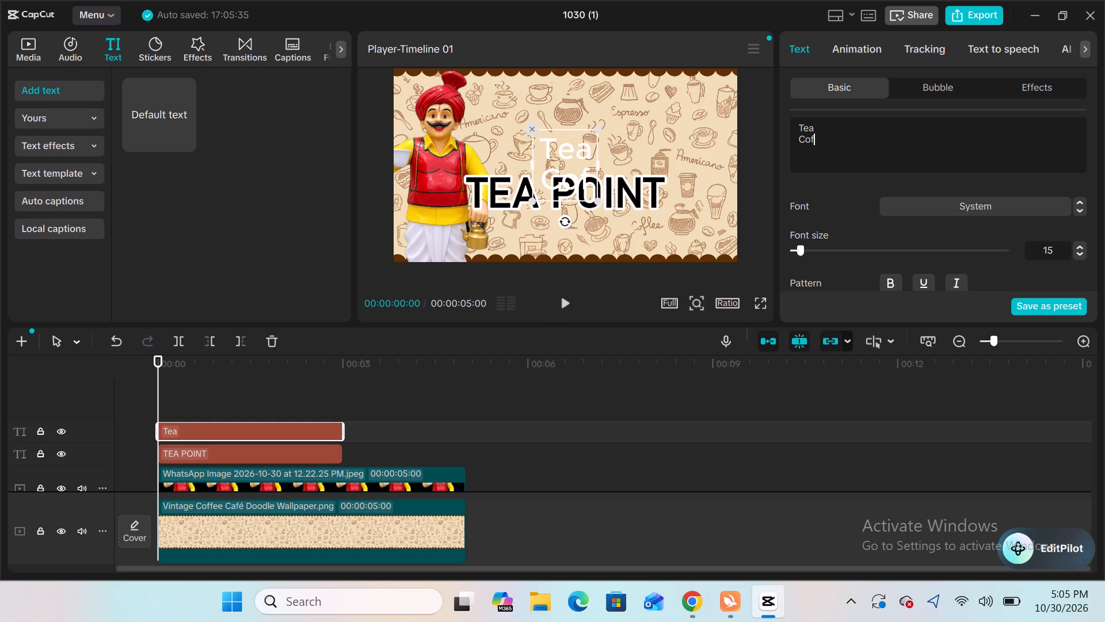
text(fe)
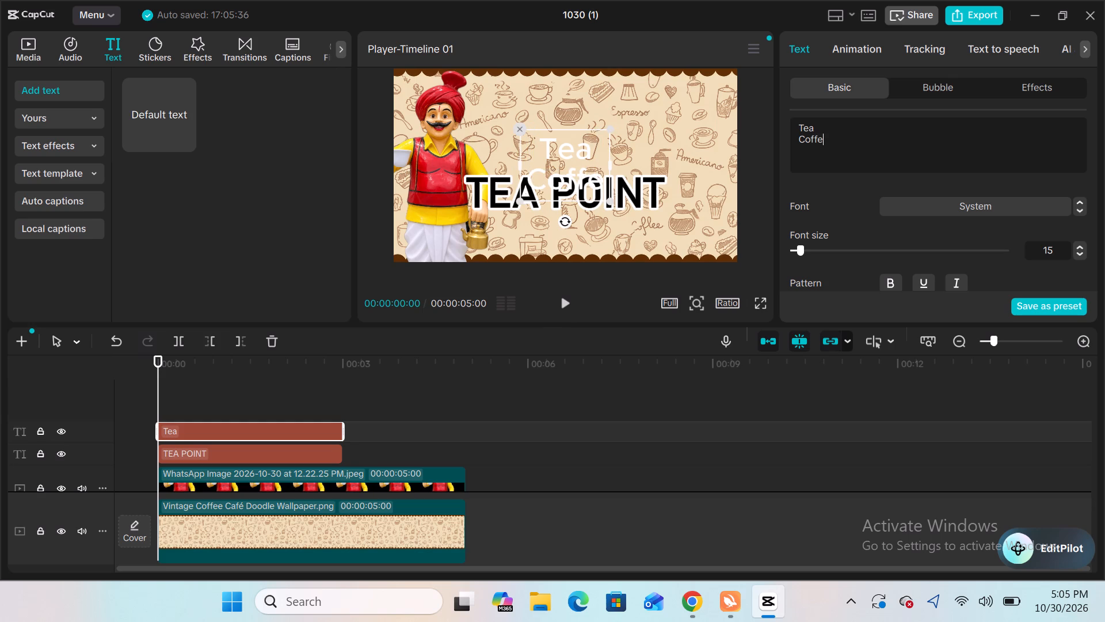
key(e)
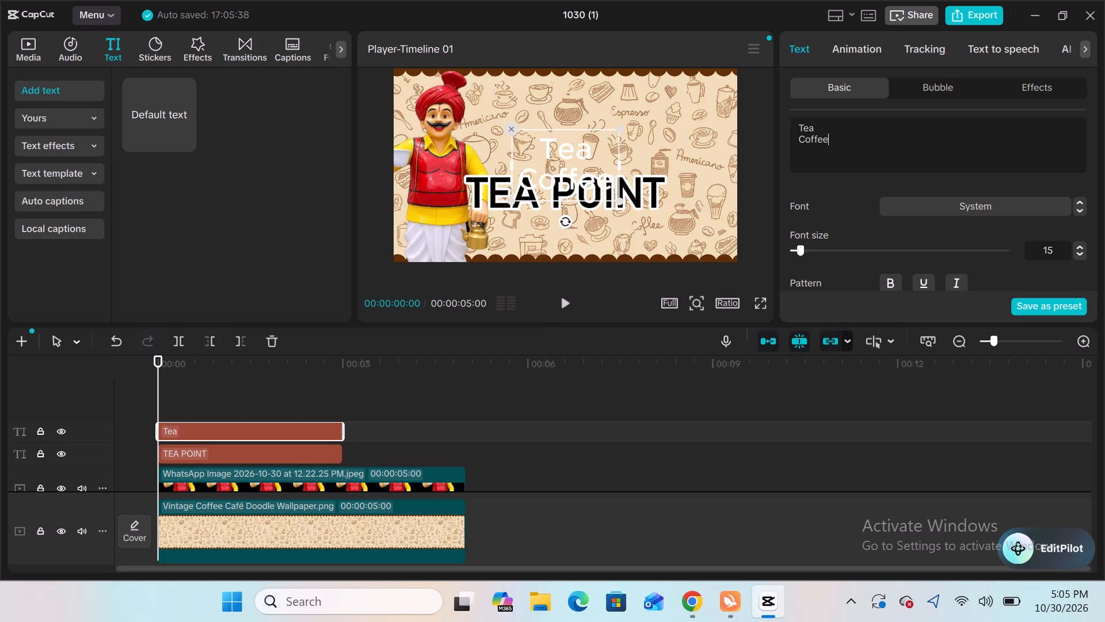
Add Boost and Horlicks as the third and fourth lines of the drinks list.
key(Return)
text(BOo)
key(BackSpace)
key(BackSpace)
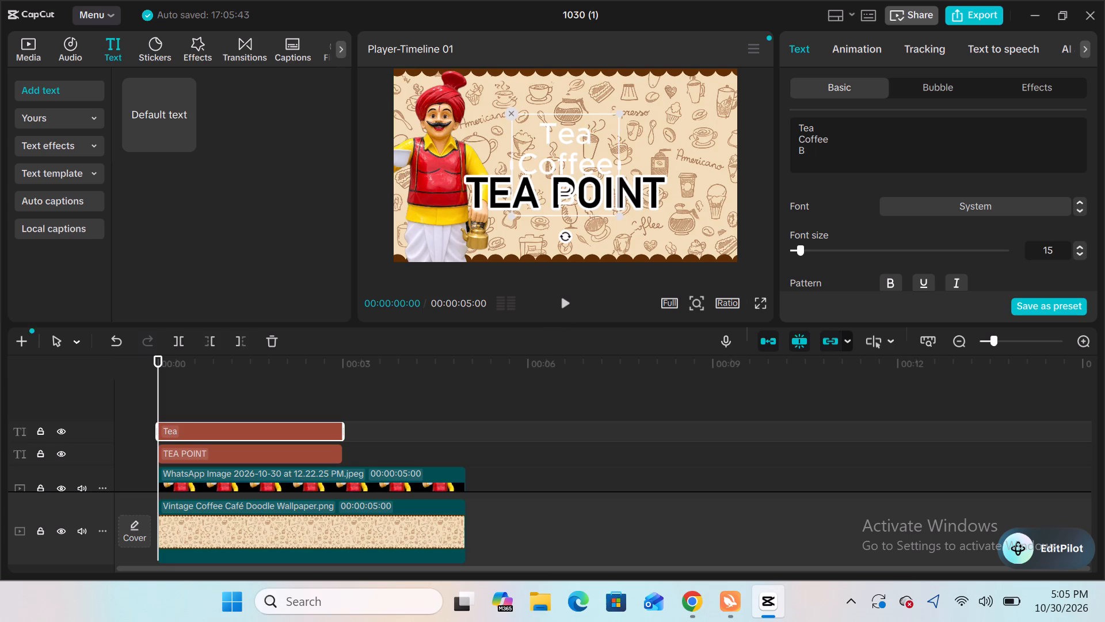
text(oost)
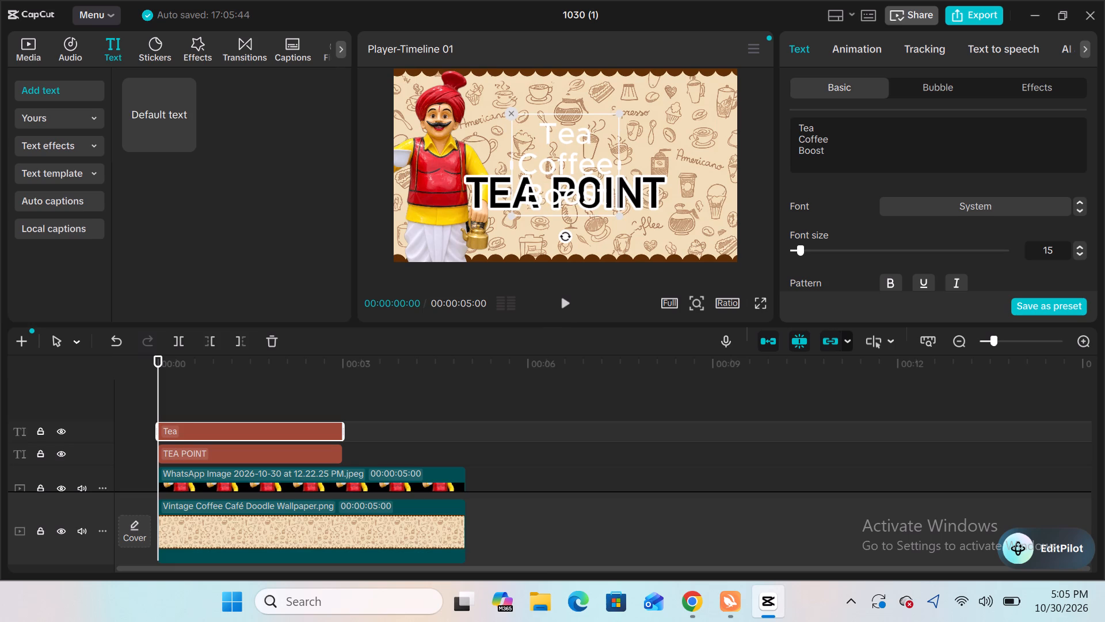
key(Return)
text(Horli)
text(cks)
Add Lemon tea and Green tea as the last two lines of the drinks list.
key(Return)
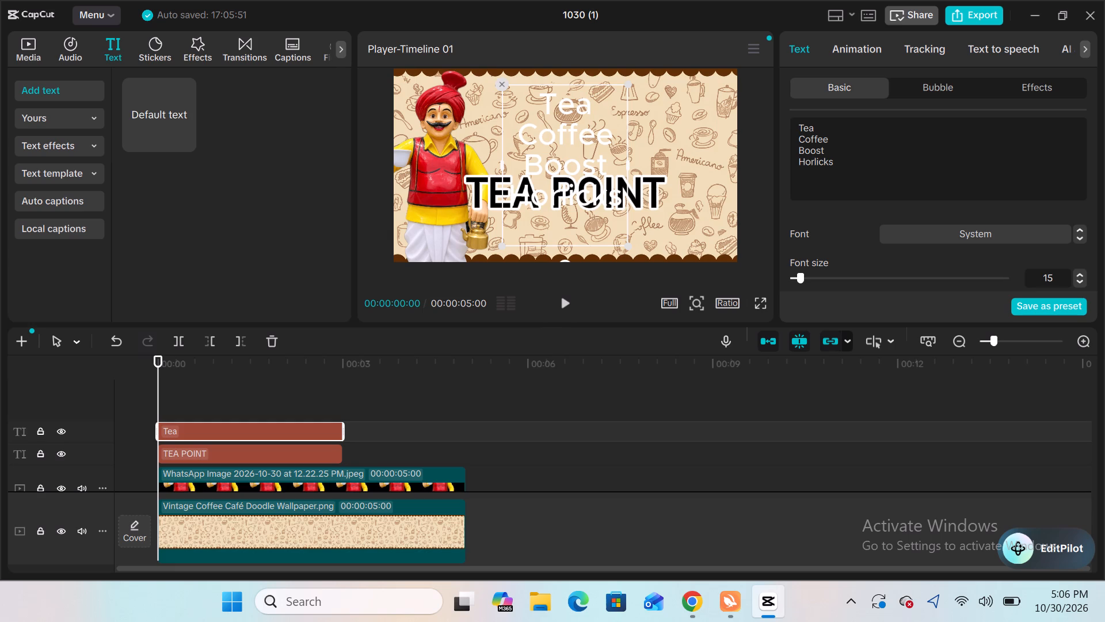
text(lem)
key(BackSpace)
key(e)
key(BackSpace)
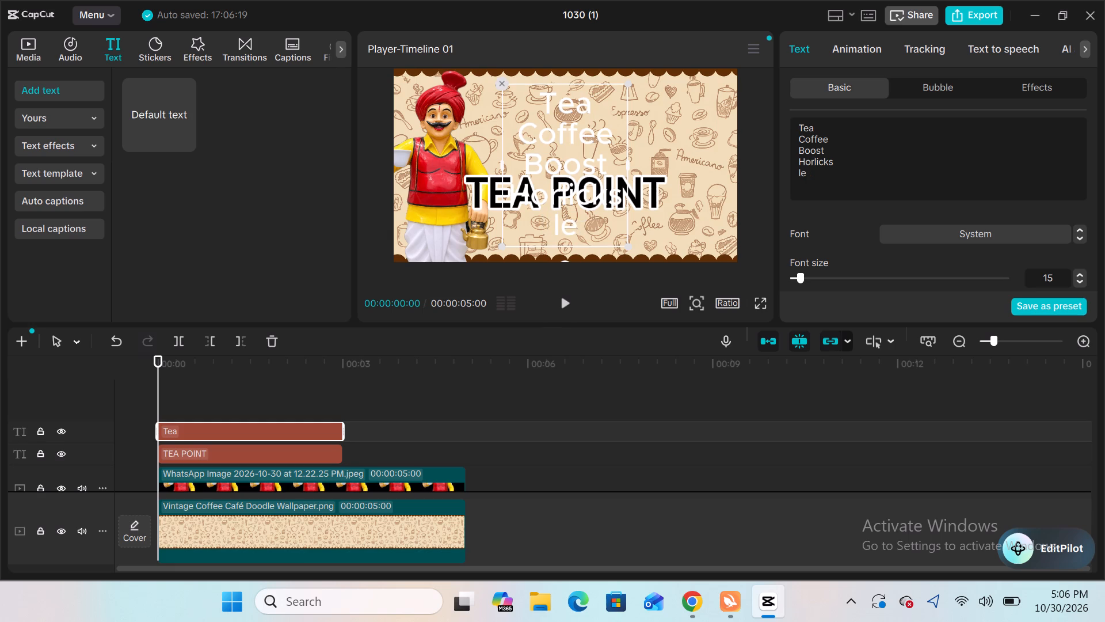
key(BackSpace)
key(BackSpace)
text(Lemon tea)
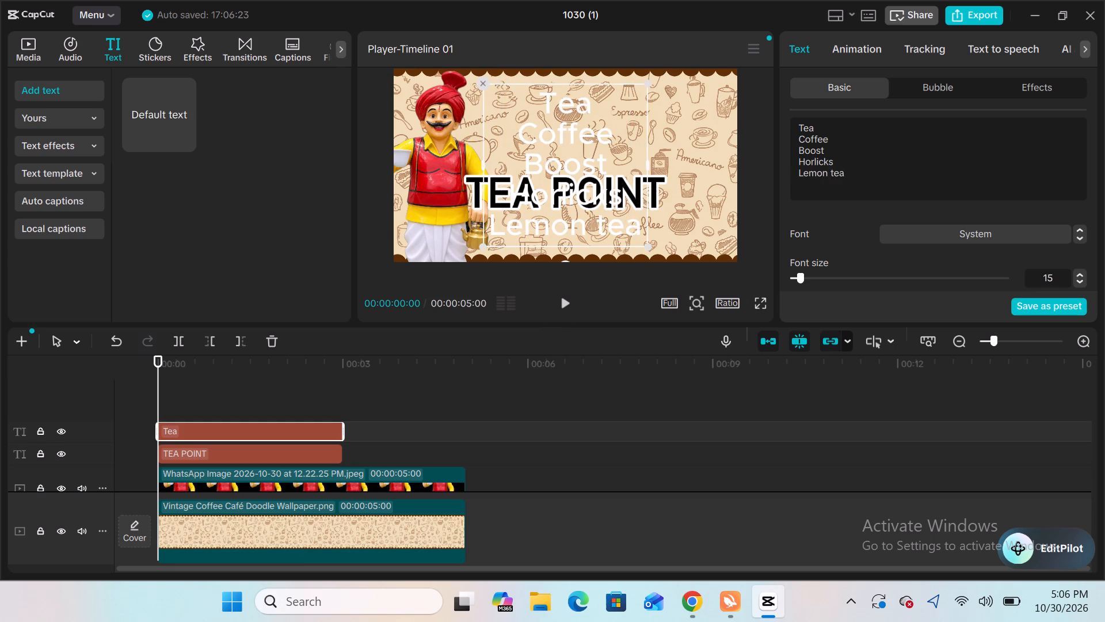
key(Return)
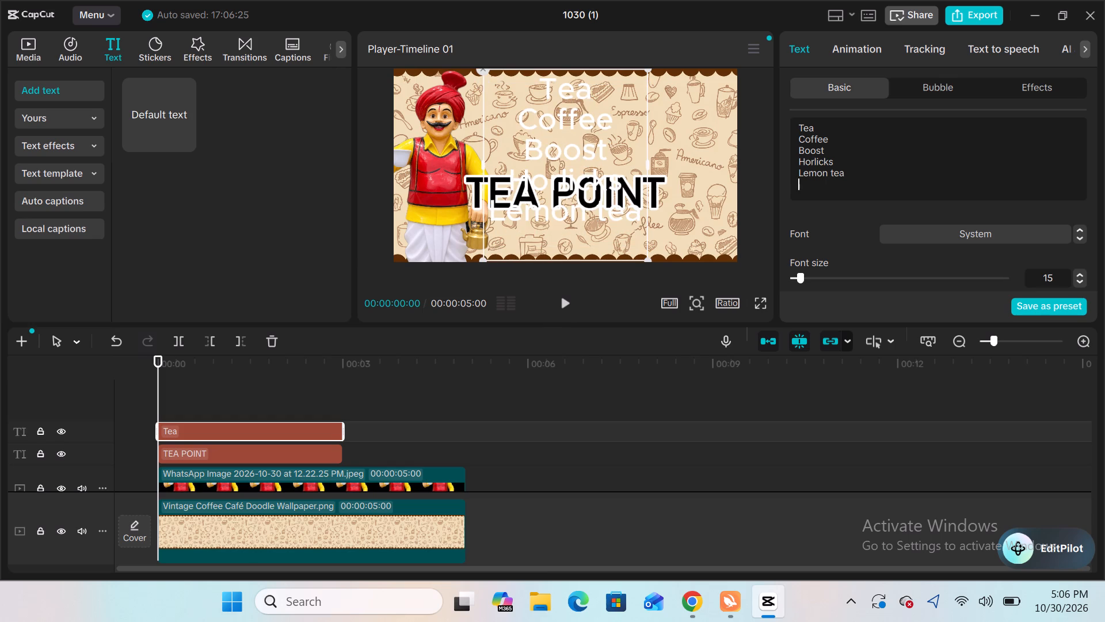
text(Greem)
key(BackSpace)
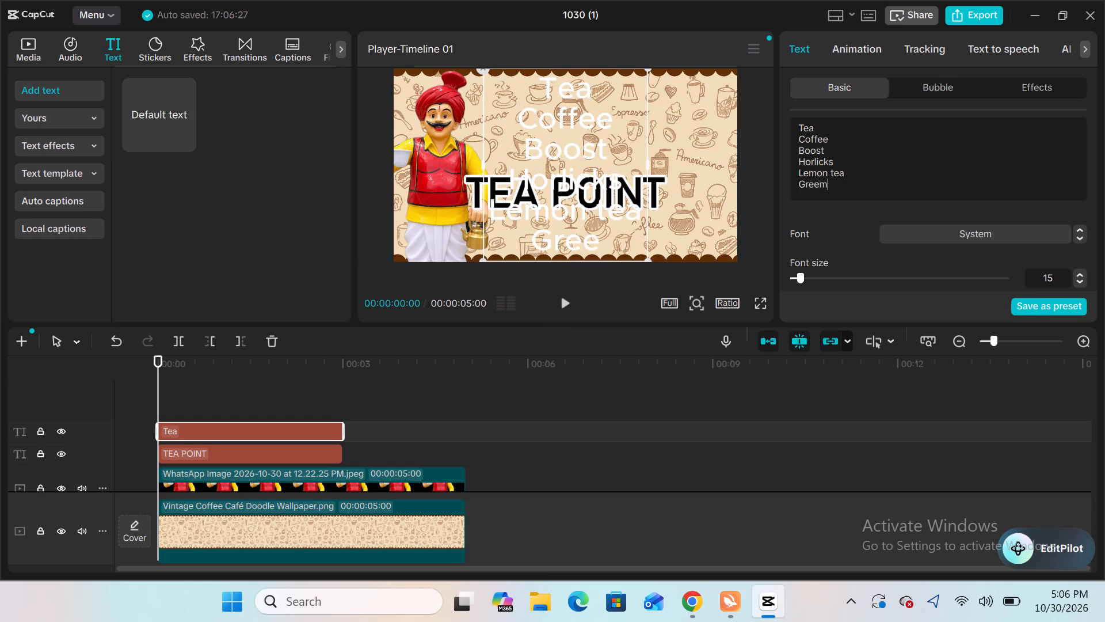
key(n)
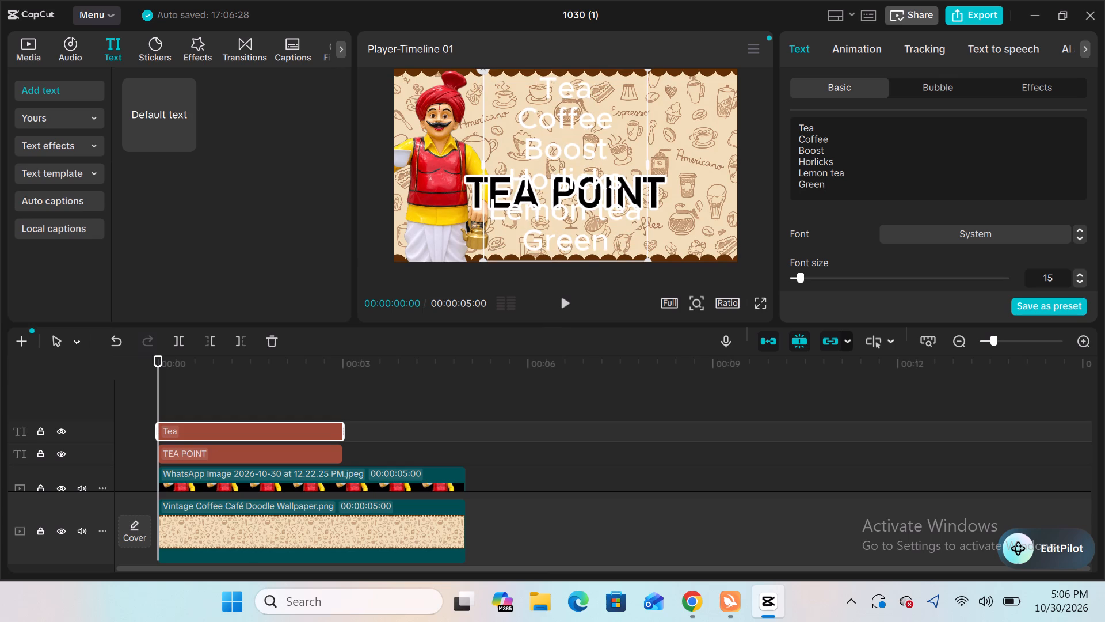
key(space)
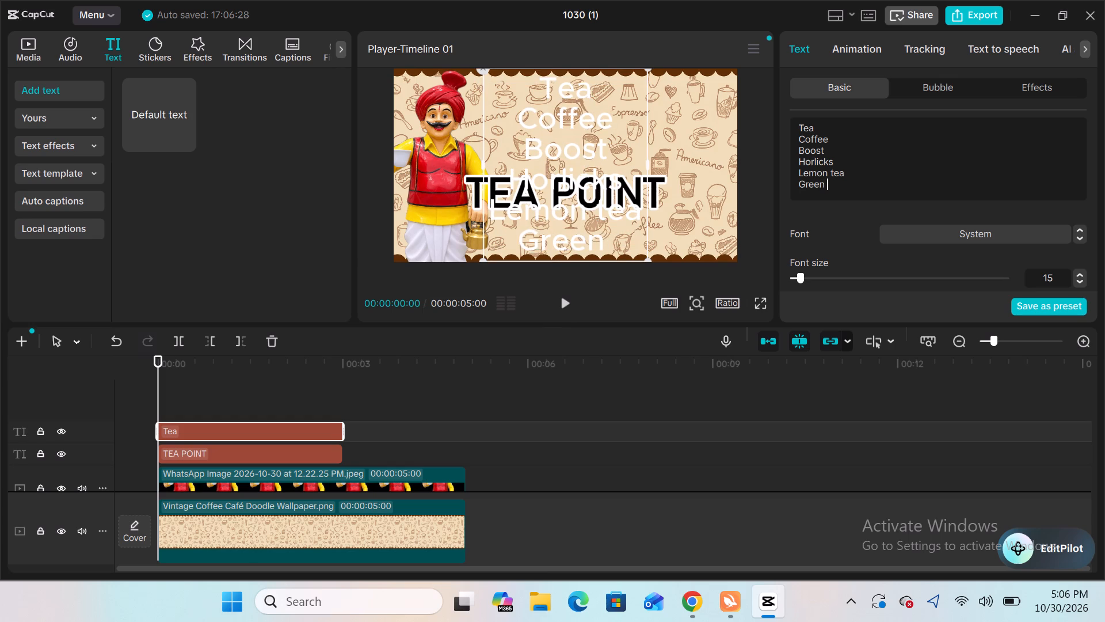
text(tea)
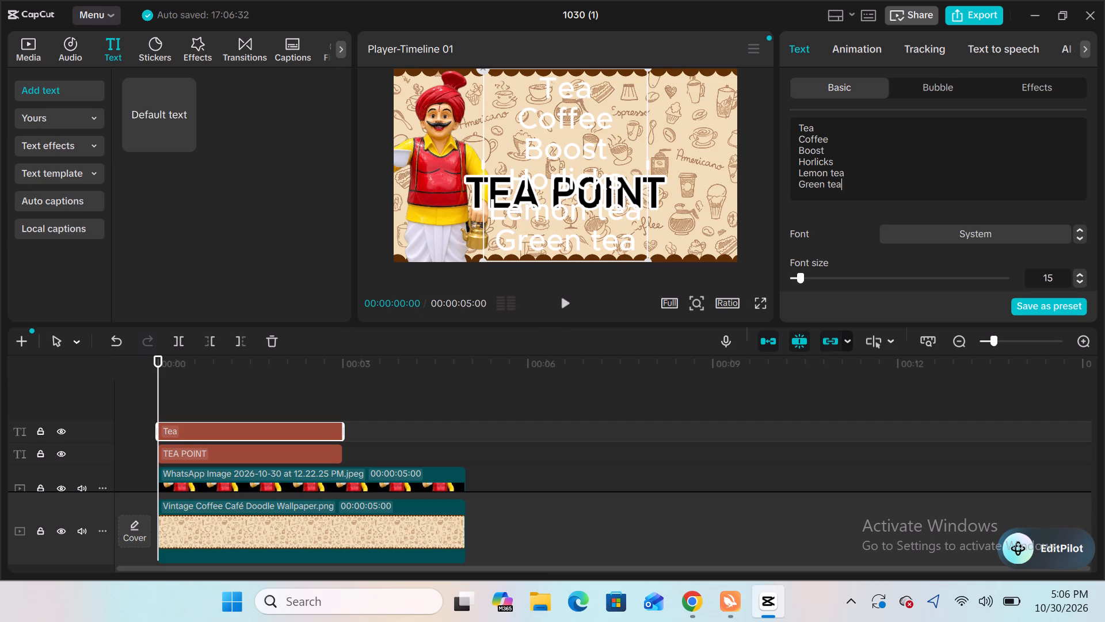
Look through the drinks list's preset style, transform, blend and background settings.
scroll(897, 223, down, 2)
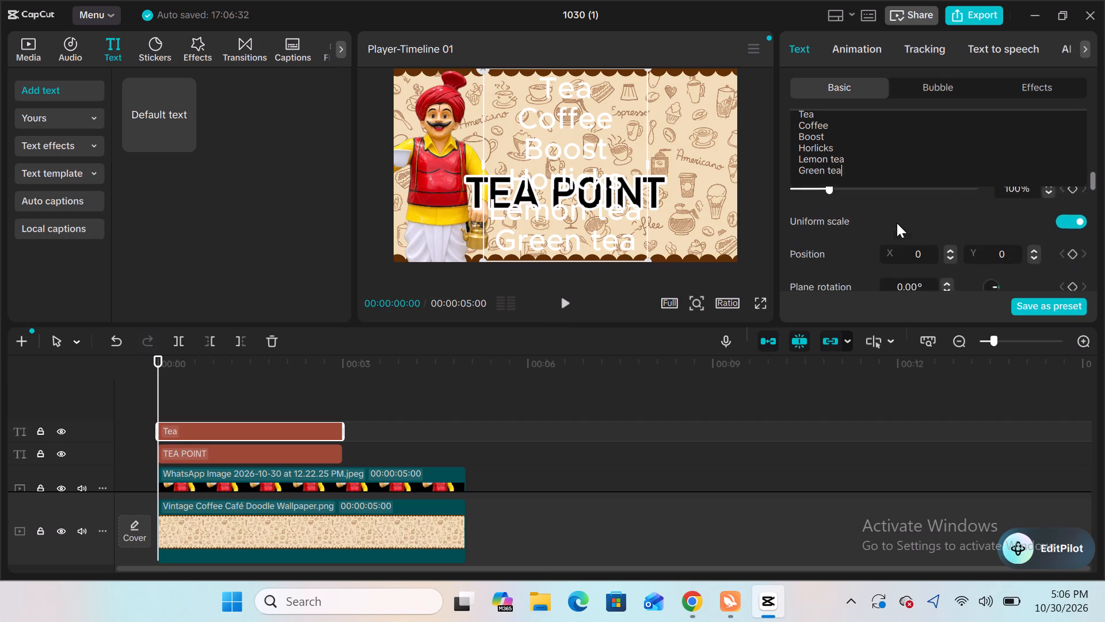
scroll(897, 223, down, 2)
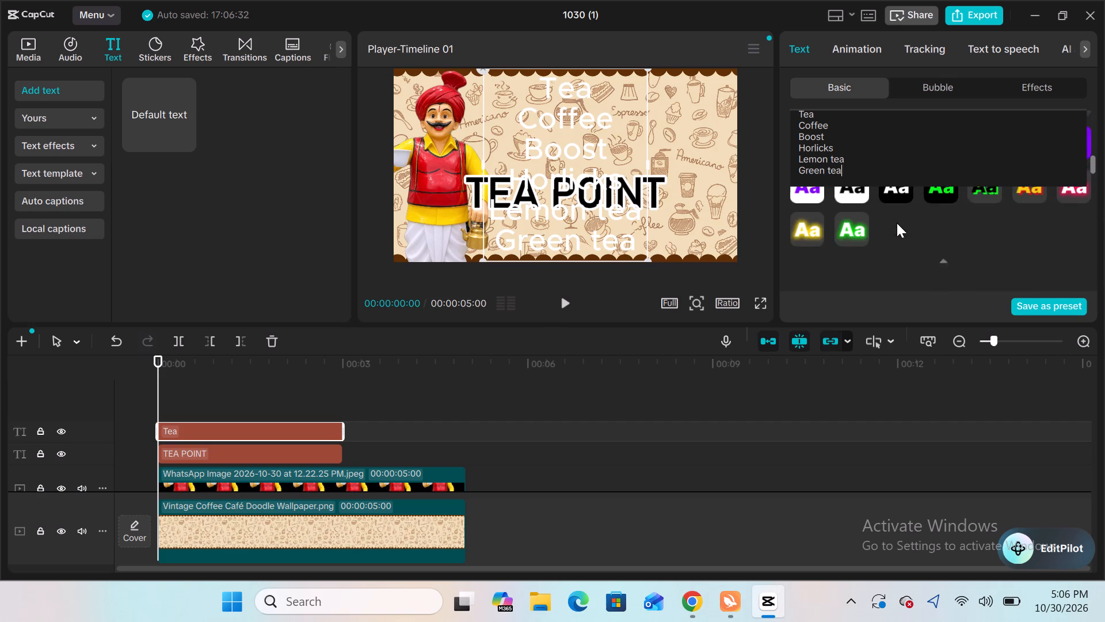
scroll(897, 223, down, 2)
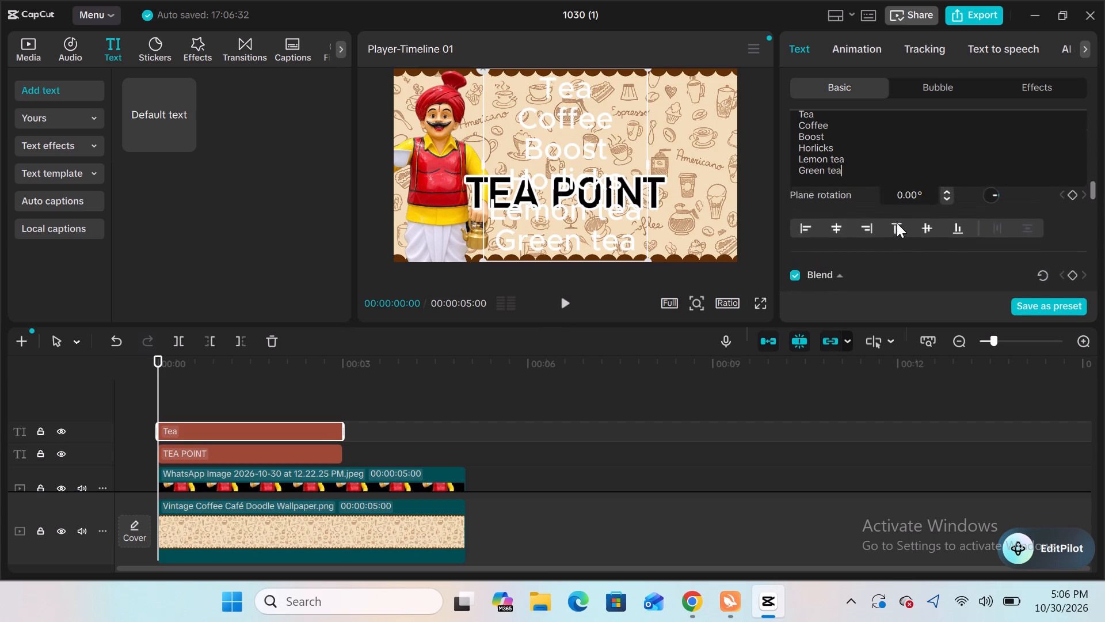
scroll(897, 223, down, 2)
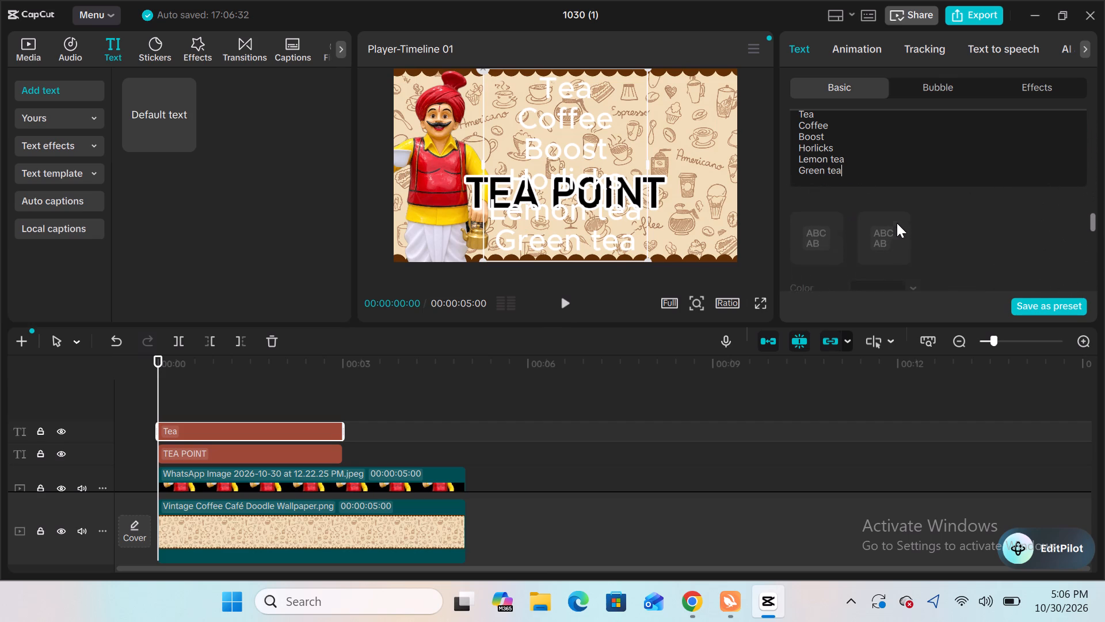
scroll(897, 223, down, 1)
scroll(897, 223, up, 1)
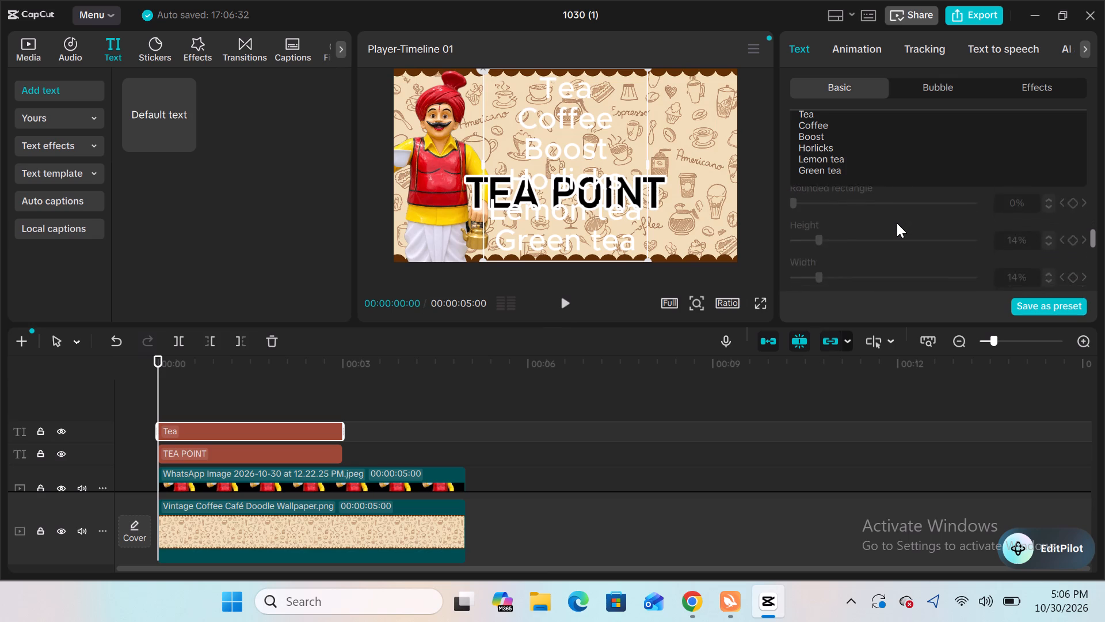
scroll(897, 223, up, 2)
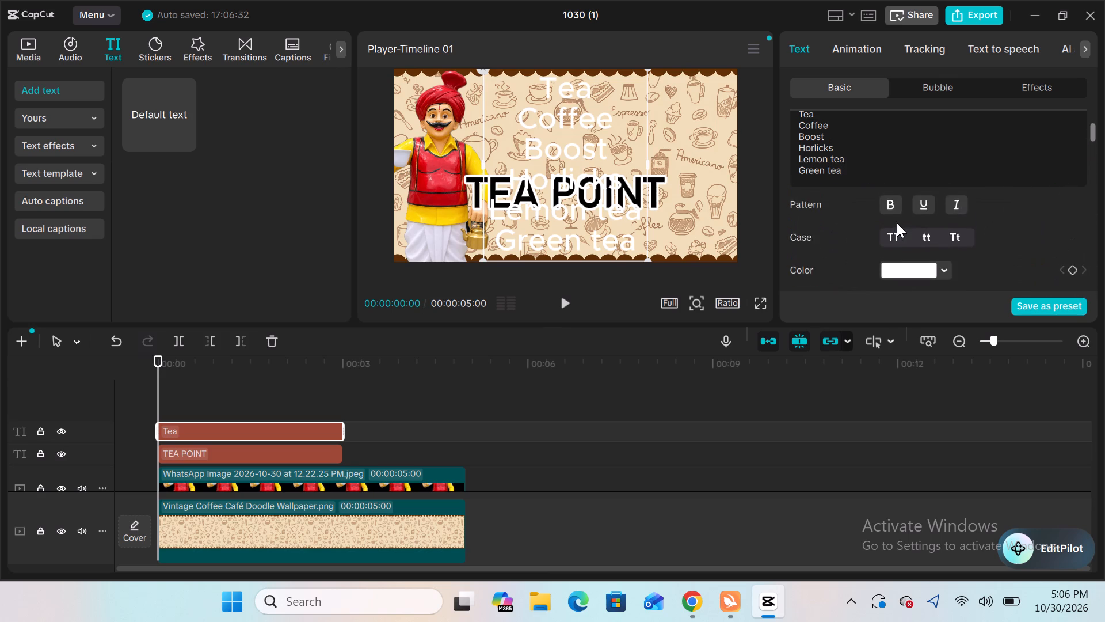
scroll(897, 223, up, 1)
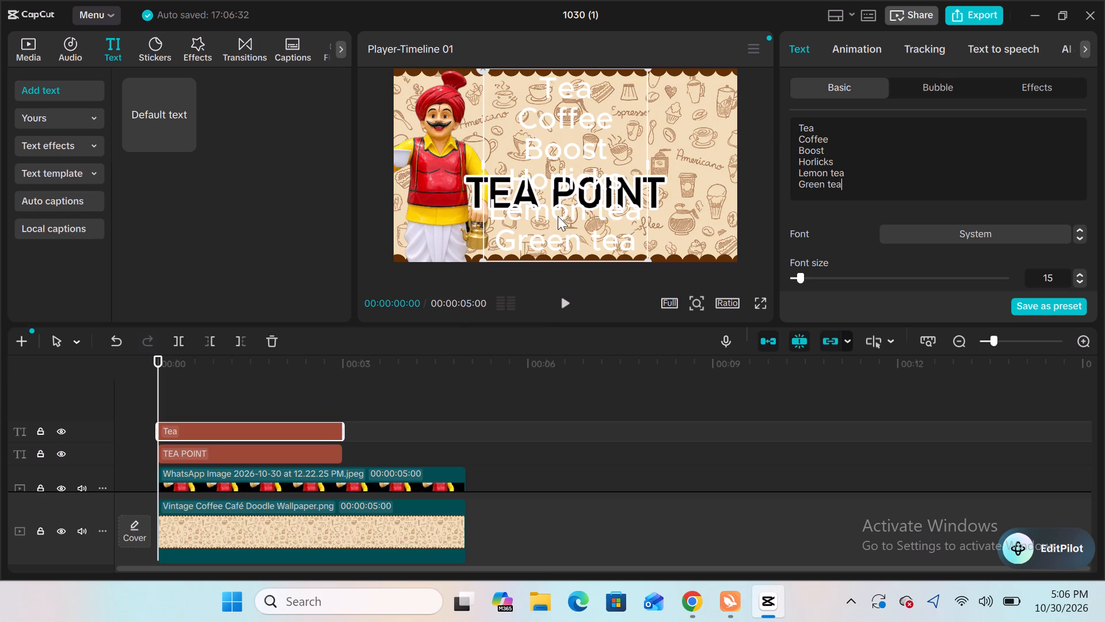
Try the drinks list at font sizes 5 and 14 and settle on a font size of 10.
click(974, 218)
click(790, 279)
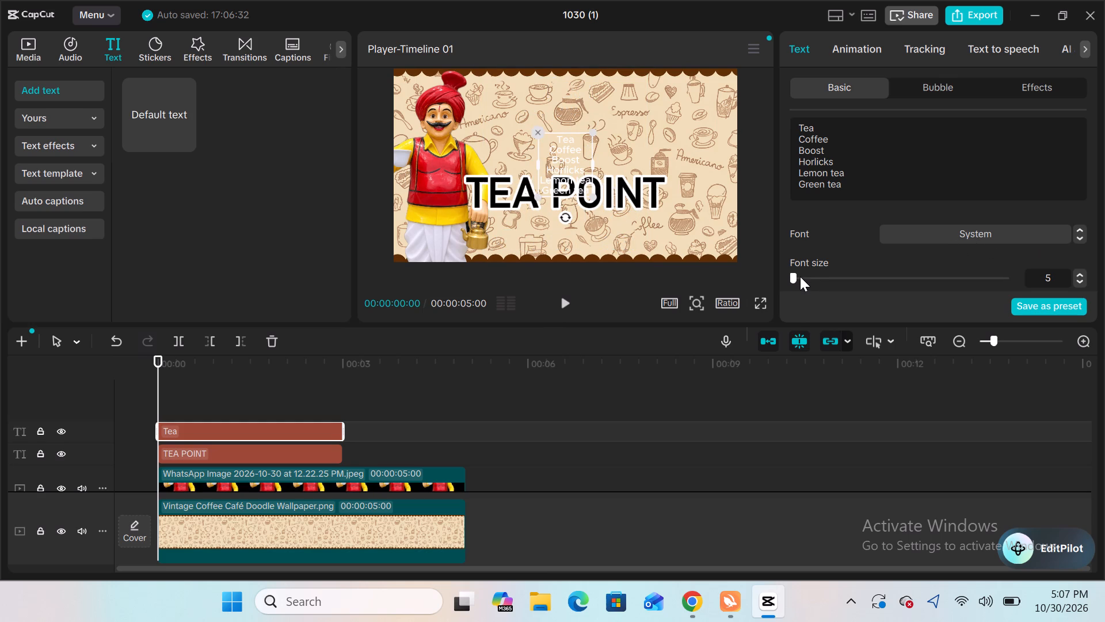
click(800, 276)
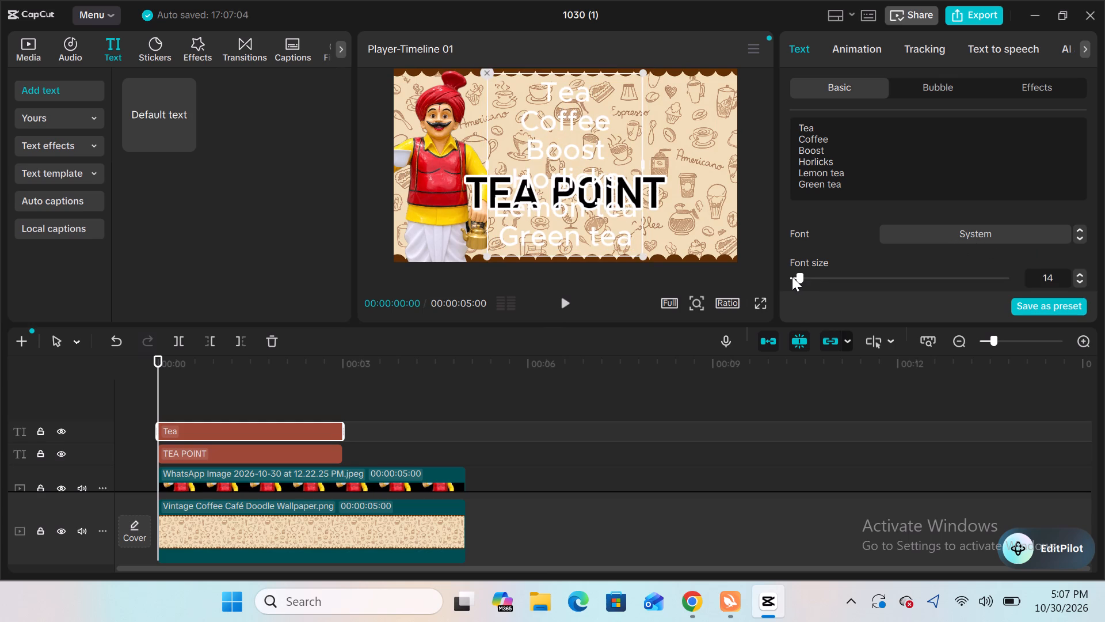
click(792, 276)
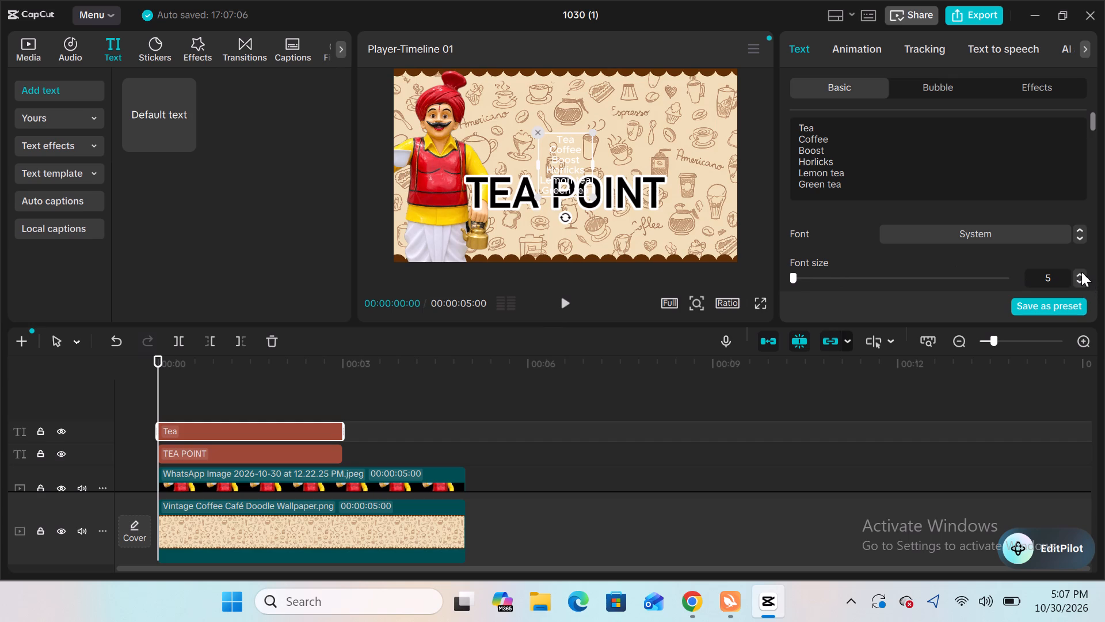
triple_click(1081, 272)
double_click(1081, 272)
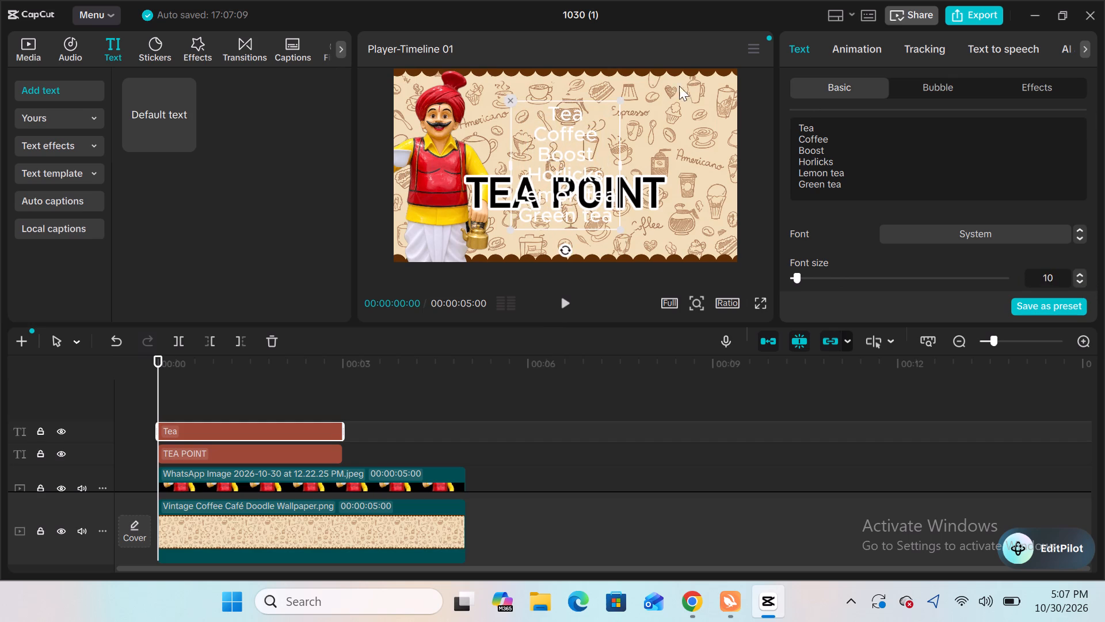
Rescale the drinks list on the canvas, ending slightly larger so it spans most of the canvas height.
drag(614, 98, 589, 108)
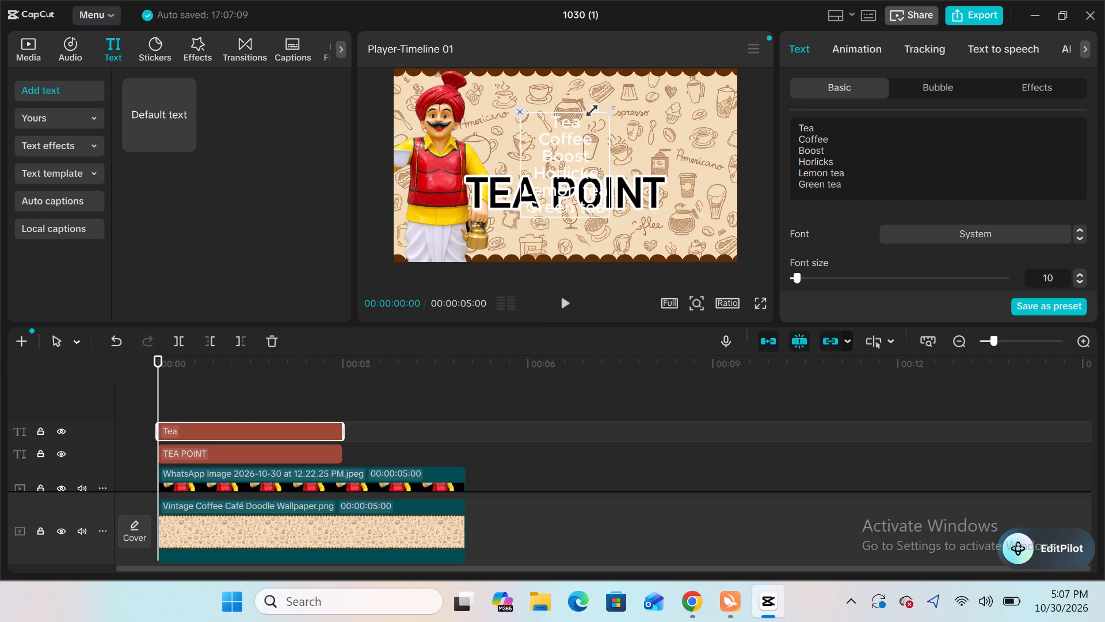
drag(589, 108, 624, 80)
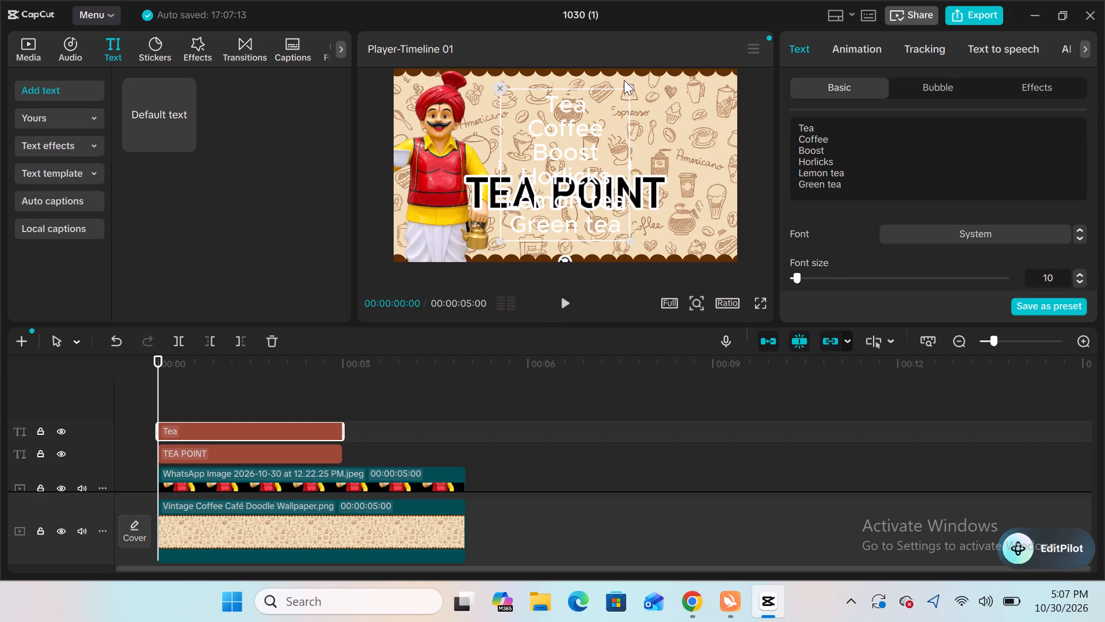
Left-align the lines of the drinks list.
scroll(973, 118, down, 1)
scroll(959, 214, down, 1)
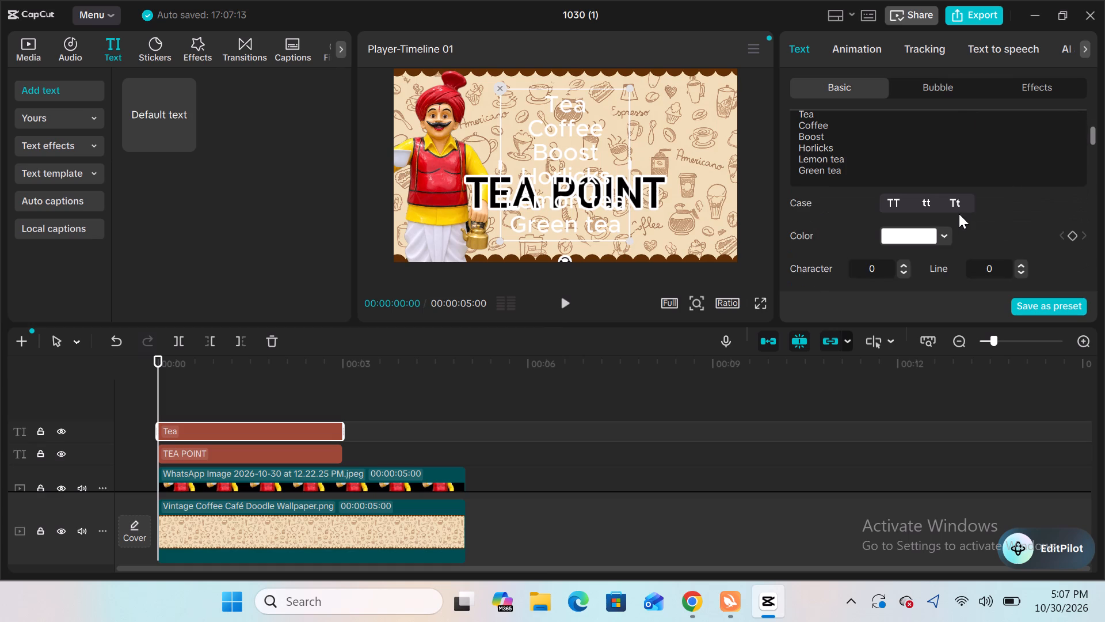
scroll(959, 214, down, 1)
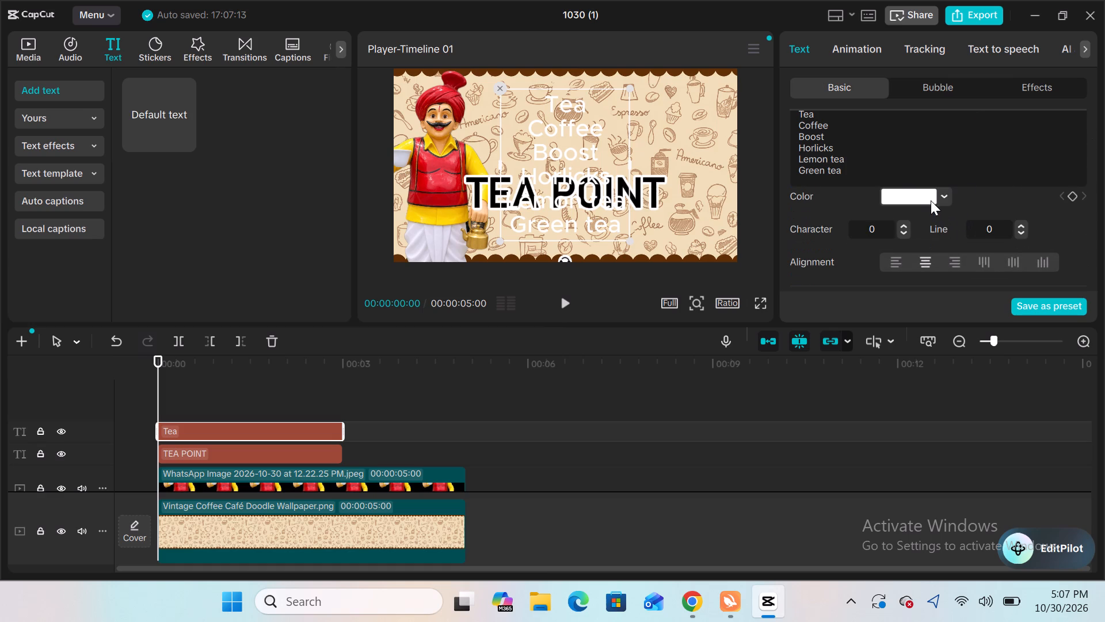
click(898, 263)
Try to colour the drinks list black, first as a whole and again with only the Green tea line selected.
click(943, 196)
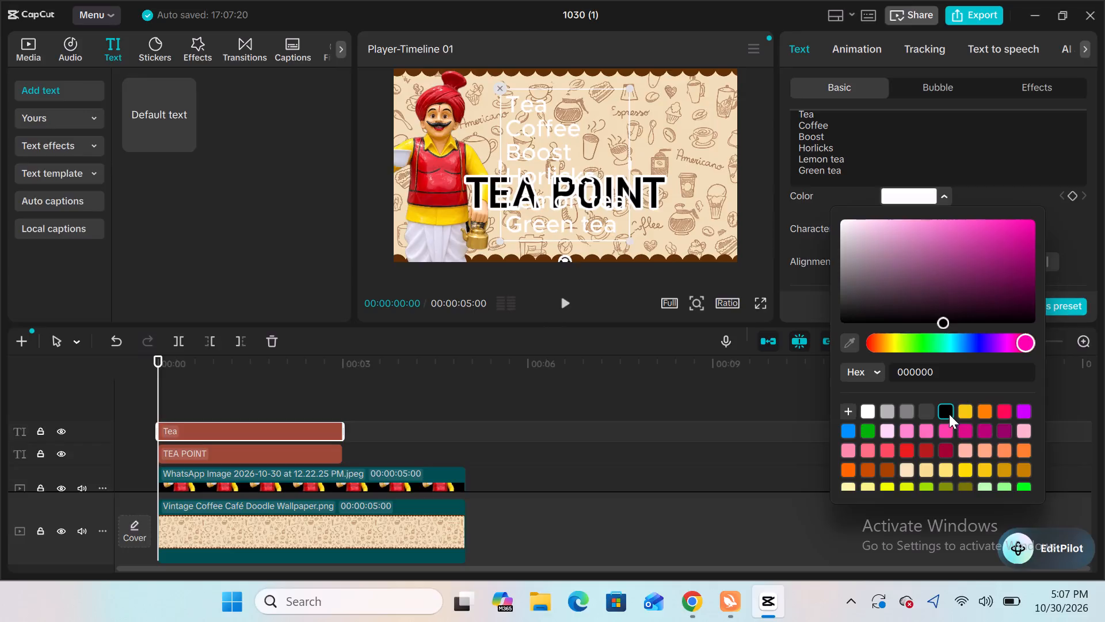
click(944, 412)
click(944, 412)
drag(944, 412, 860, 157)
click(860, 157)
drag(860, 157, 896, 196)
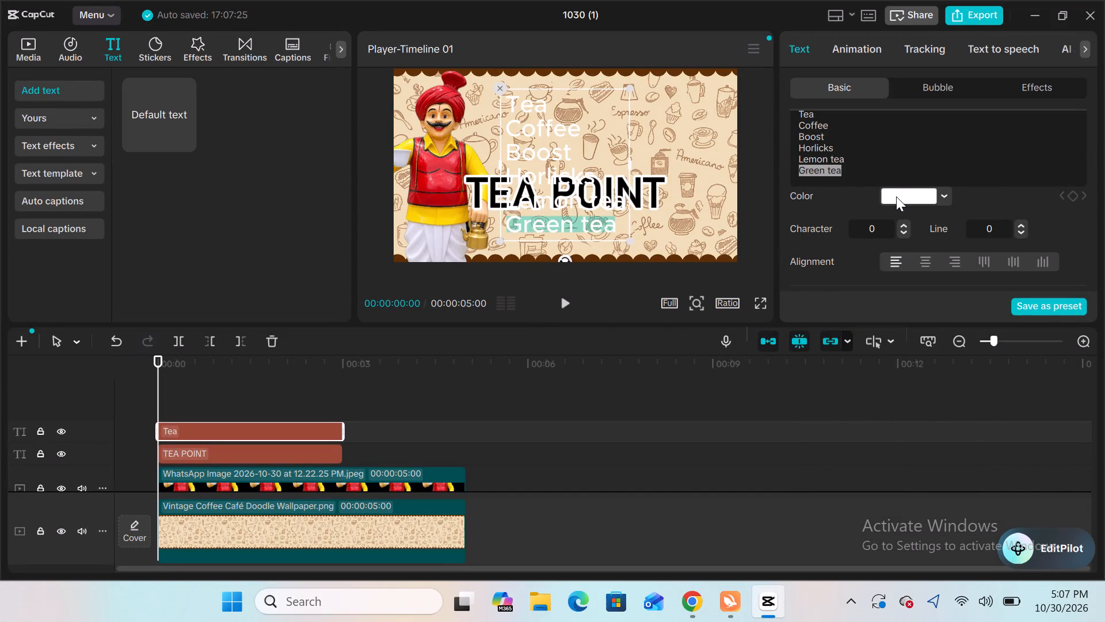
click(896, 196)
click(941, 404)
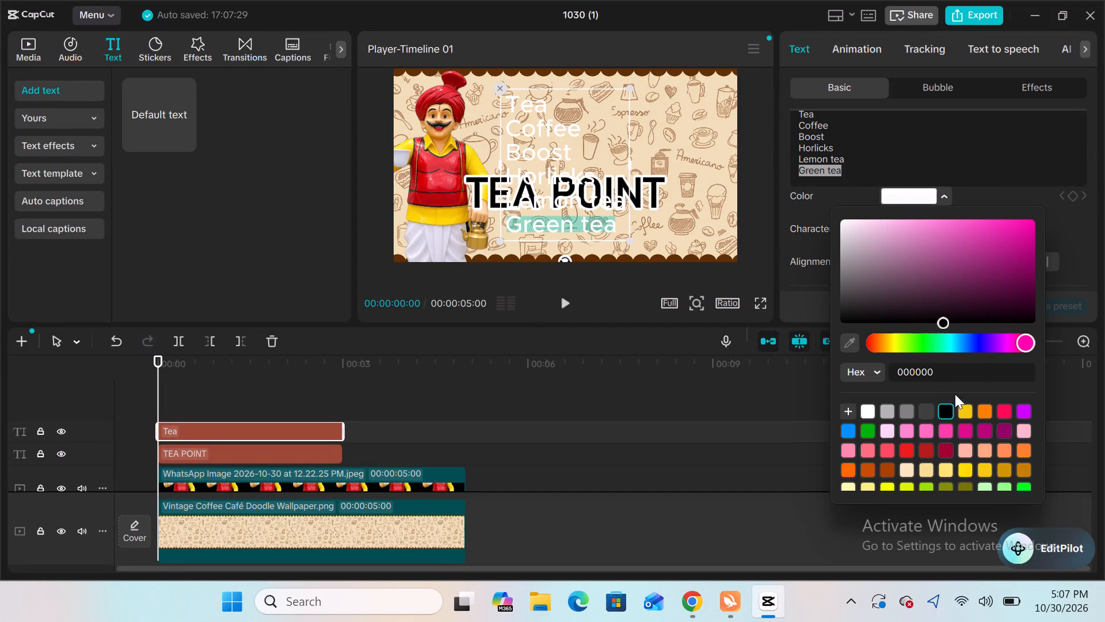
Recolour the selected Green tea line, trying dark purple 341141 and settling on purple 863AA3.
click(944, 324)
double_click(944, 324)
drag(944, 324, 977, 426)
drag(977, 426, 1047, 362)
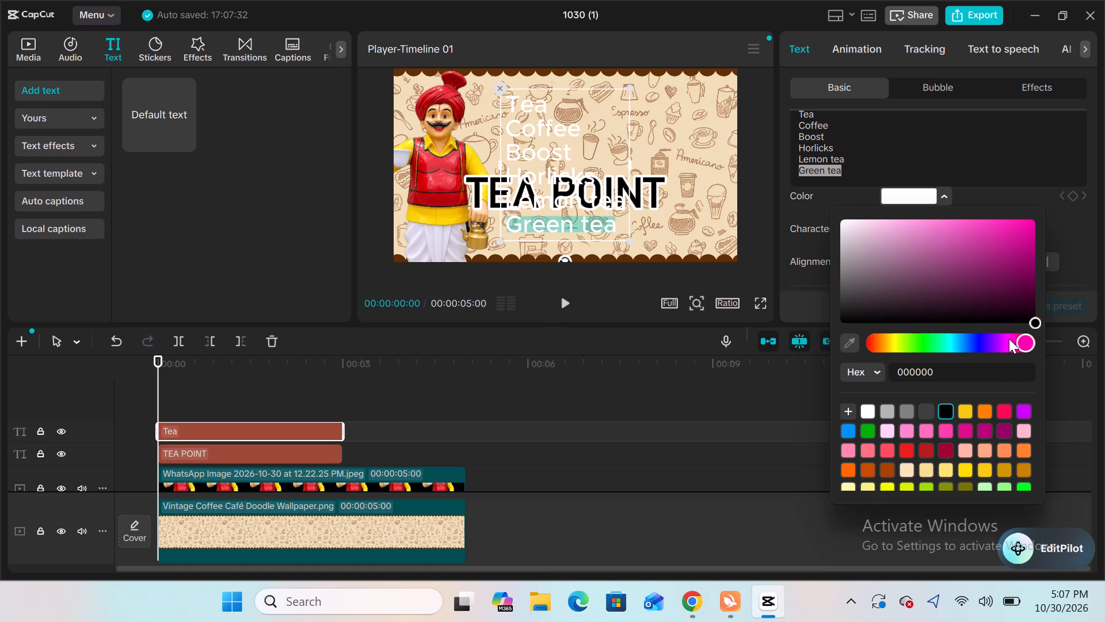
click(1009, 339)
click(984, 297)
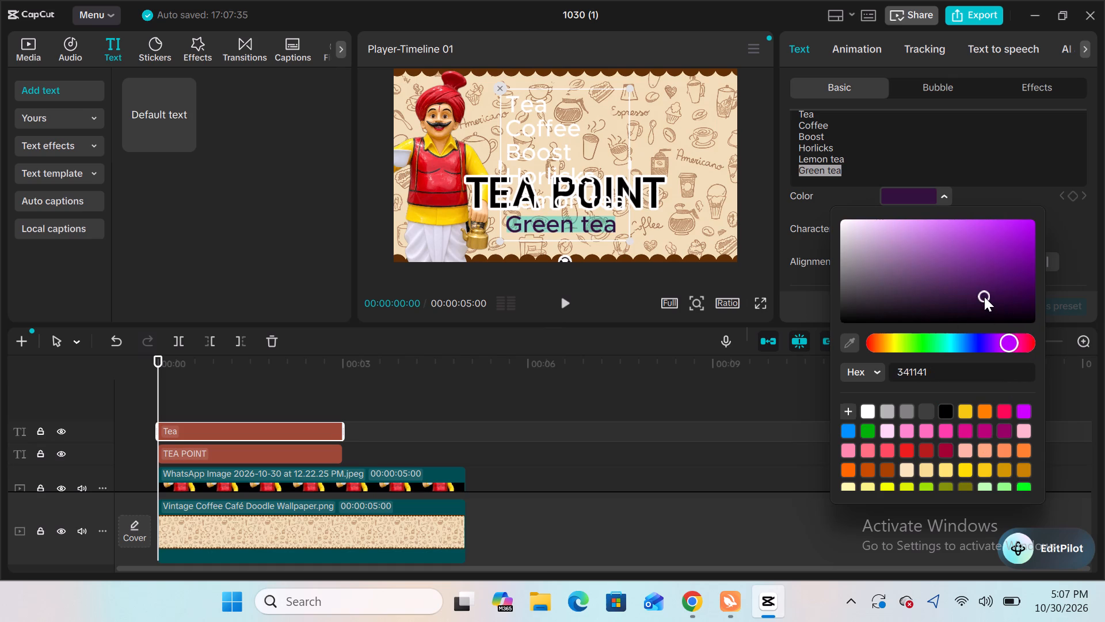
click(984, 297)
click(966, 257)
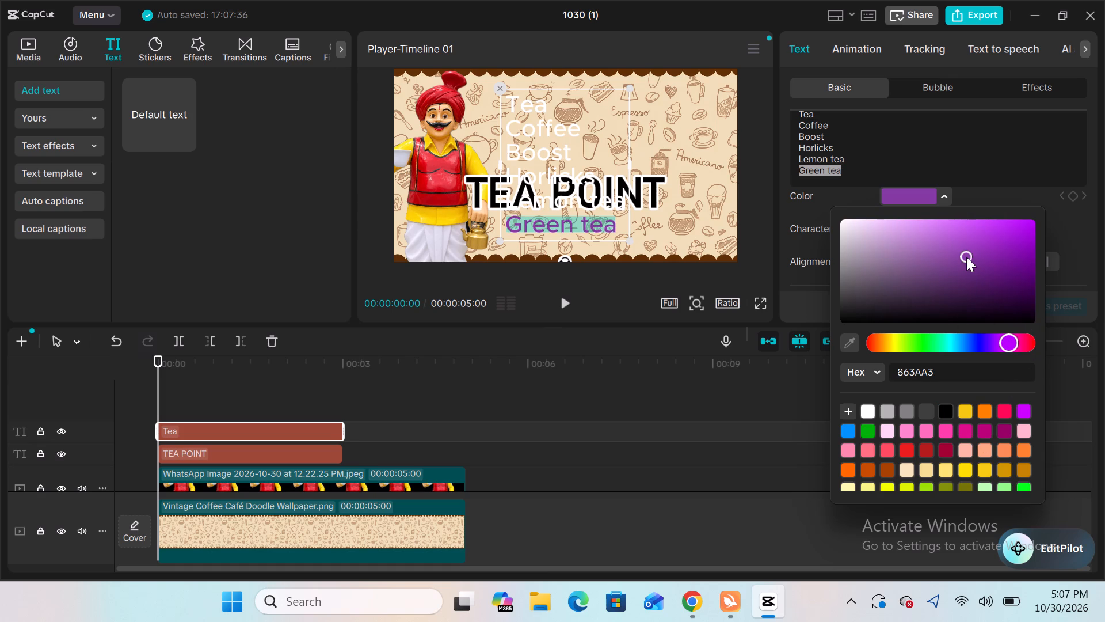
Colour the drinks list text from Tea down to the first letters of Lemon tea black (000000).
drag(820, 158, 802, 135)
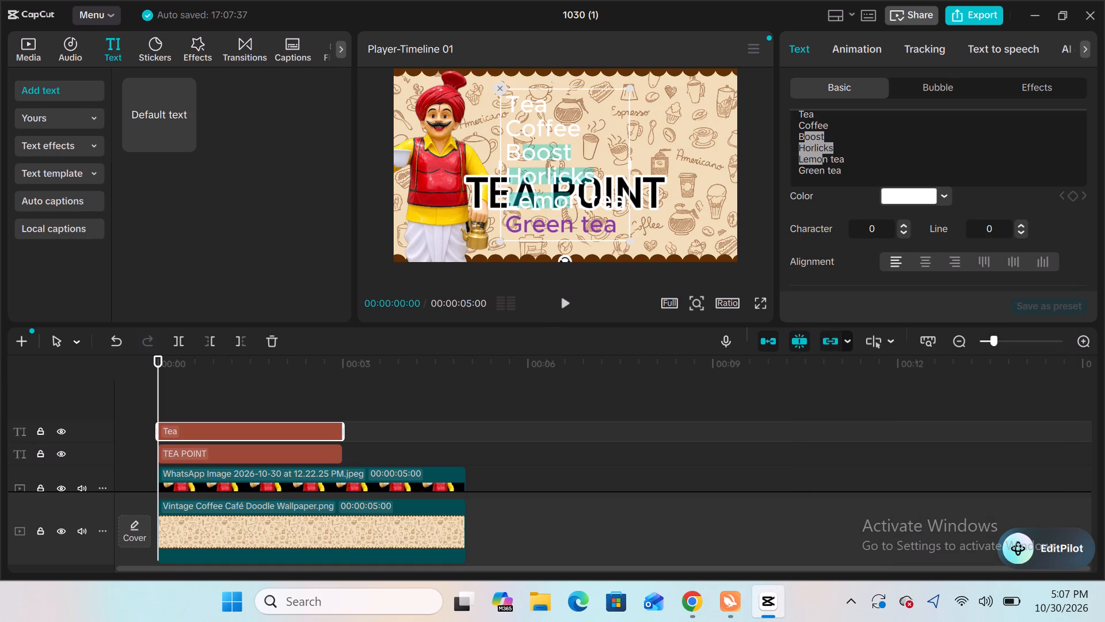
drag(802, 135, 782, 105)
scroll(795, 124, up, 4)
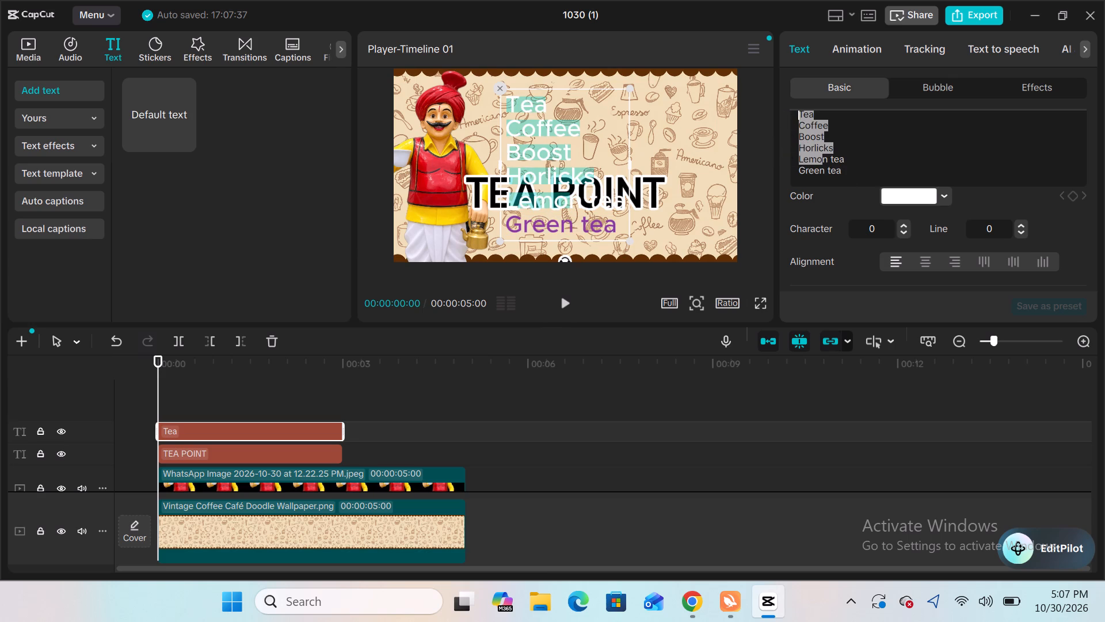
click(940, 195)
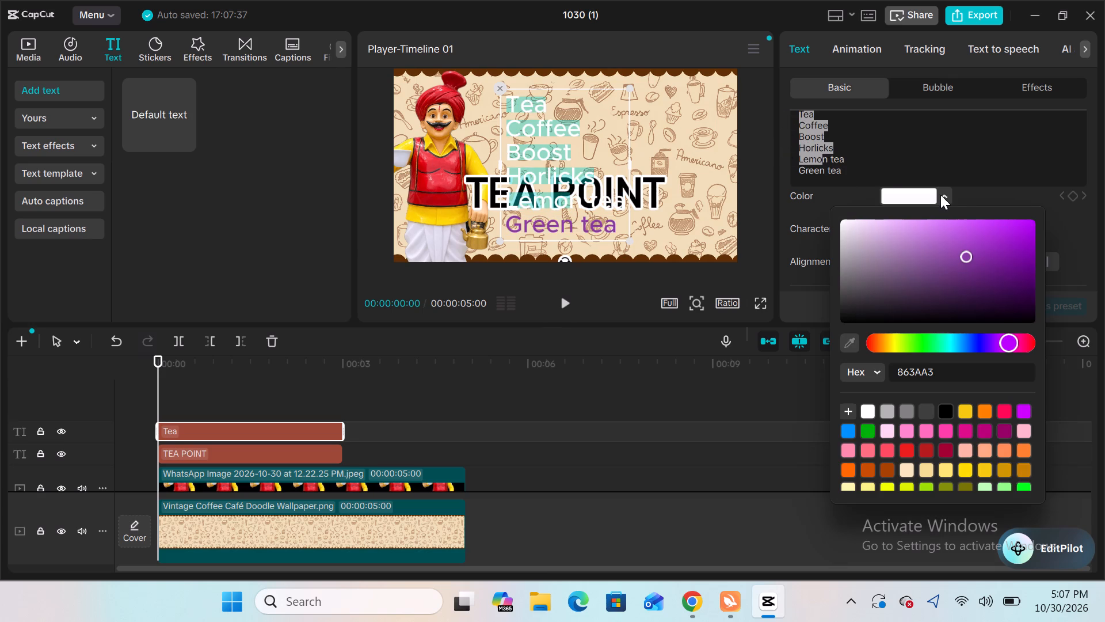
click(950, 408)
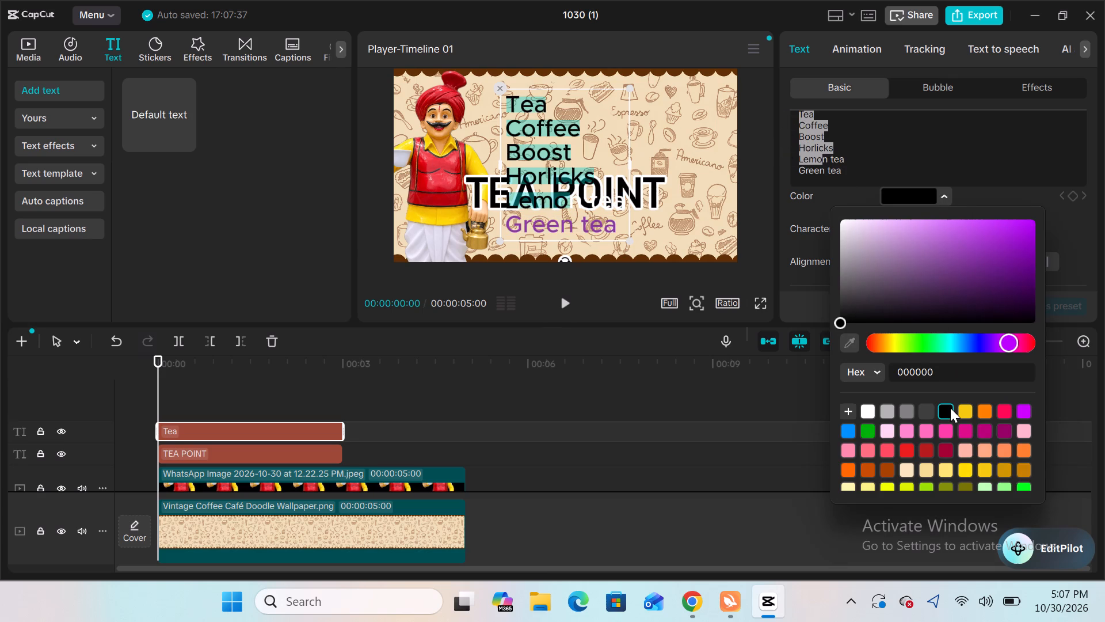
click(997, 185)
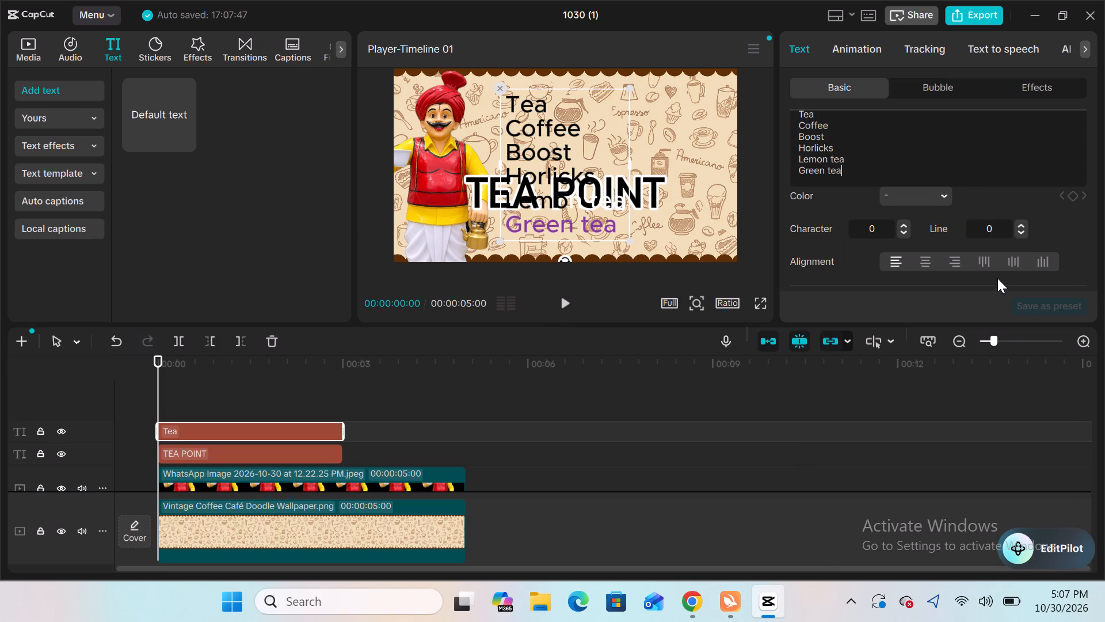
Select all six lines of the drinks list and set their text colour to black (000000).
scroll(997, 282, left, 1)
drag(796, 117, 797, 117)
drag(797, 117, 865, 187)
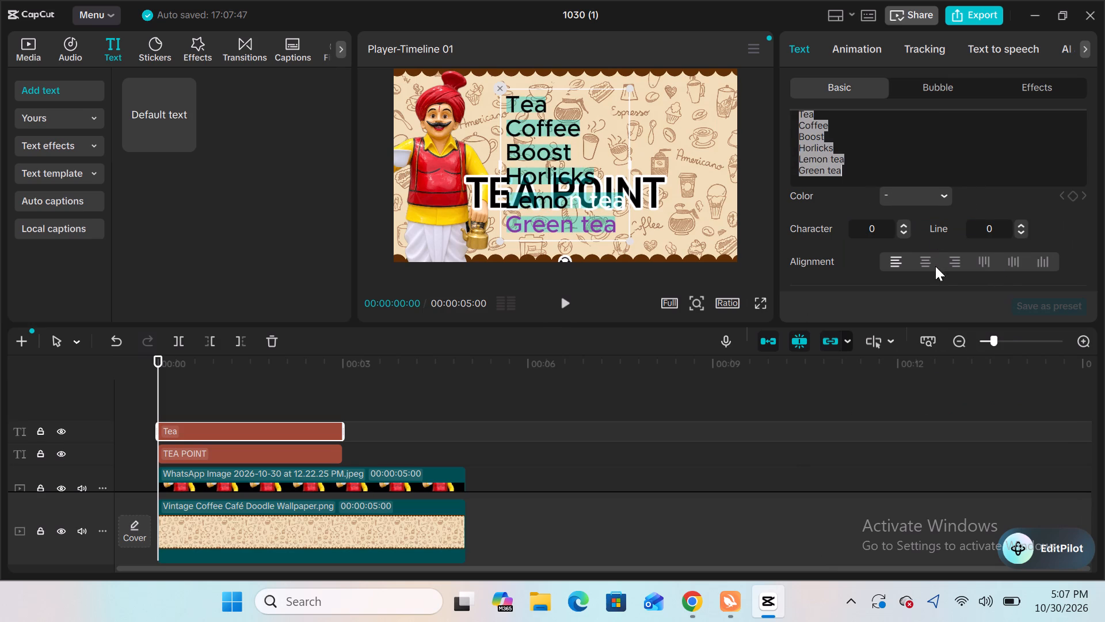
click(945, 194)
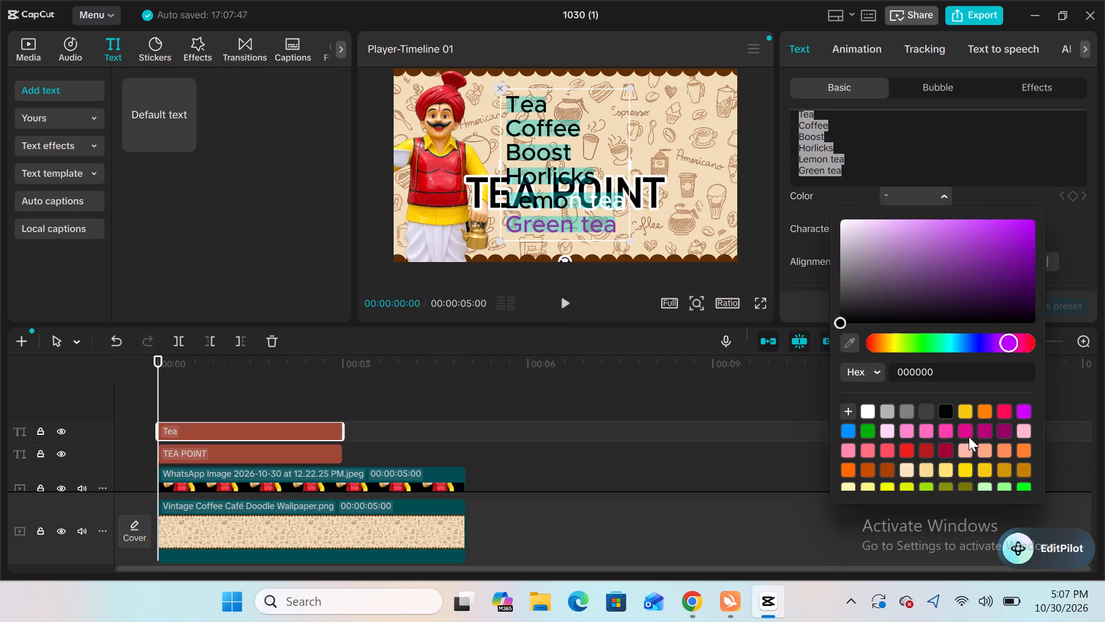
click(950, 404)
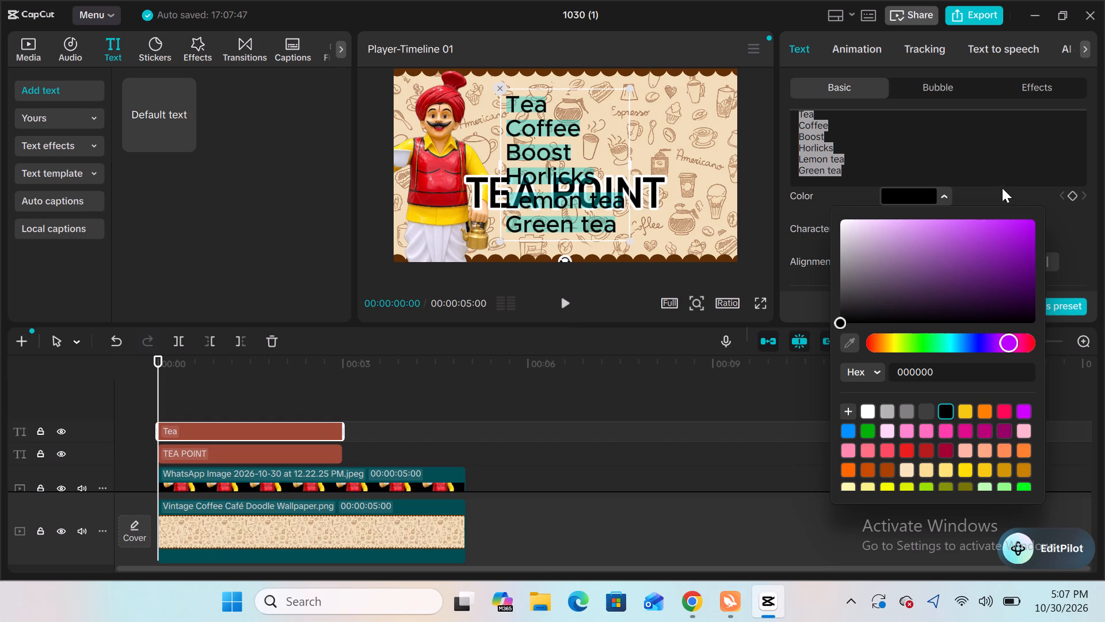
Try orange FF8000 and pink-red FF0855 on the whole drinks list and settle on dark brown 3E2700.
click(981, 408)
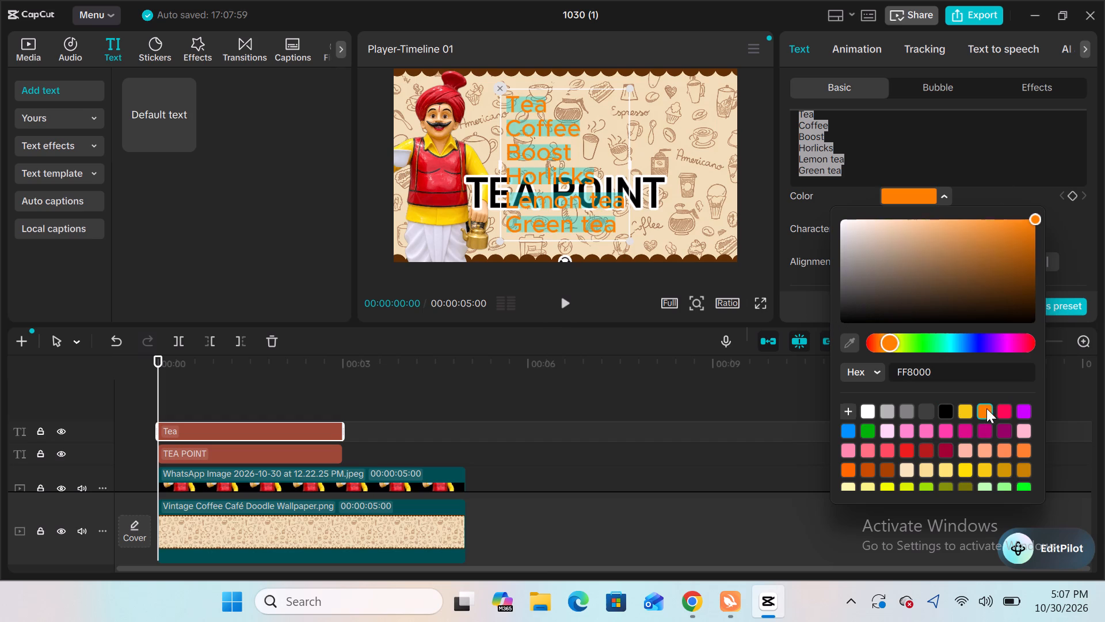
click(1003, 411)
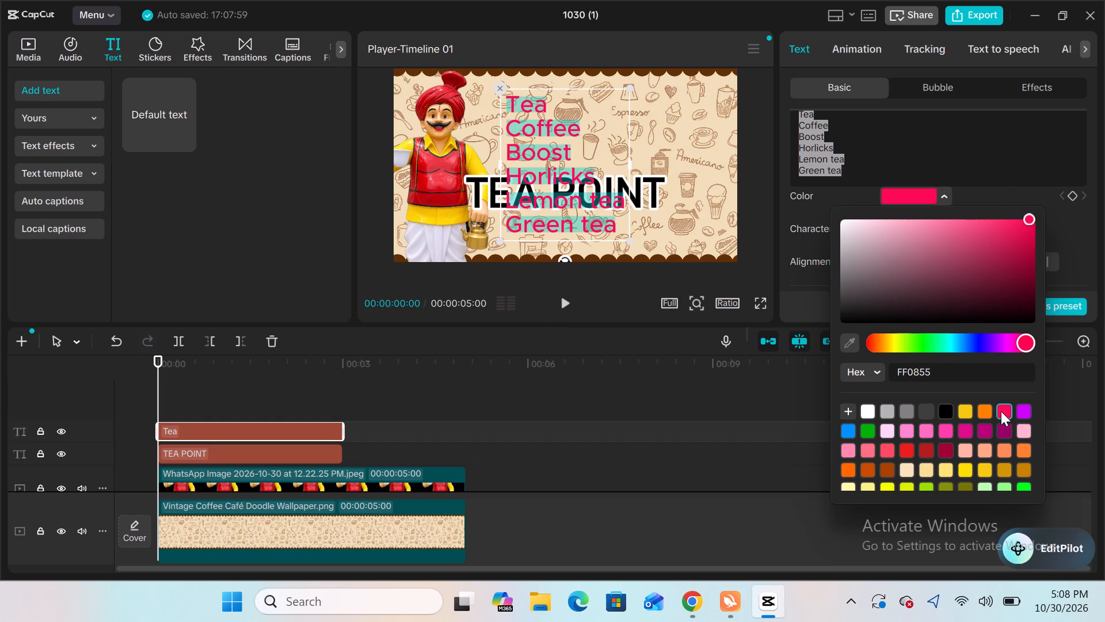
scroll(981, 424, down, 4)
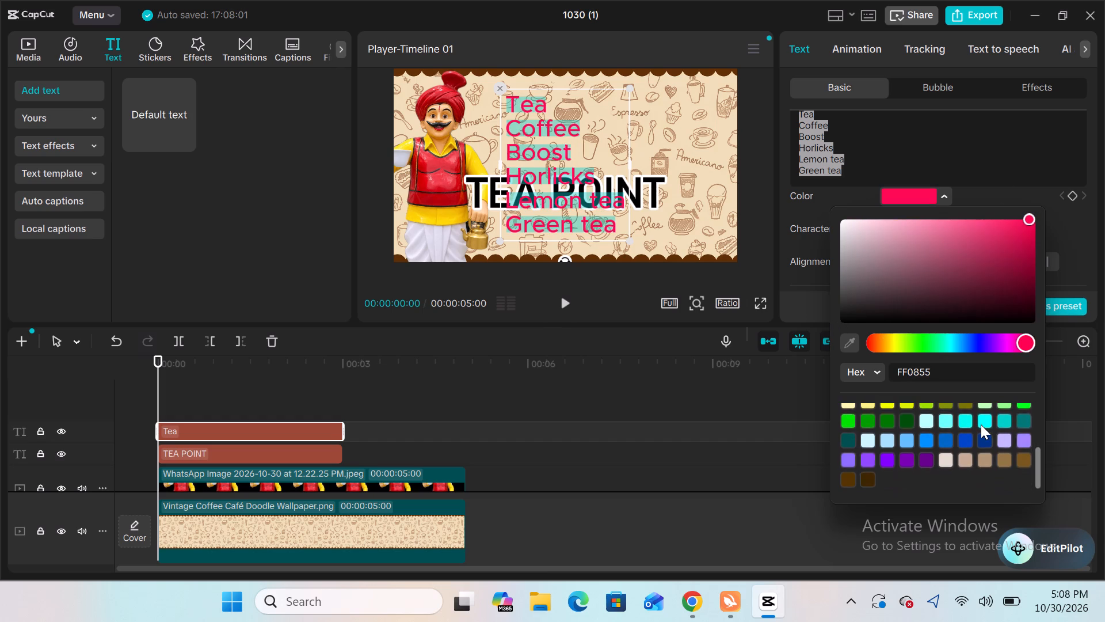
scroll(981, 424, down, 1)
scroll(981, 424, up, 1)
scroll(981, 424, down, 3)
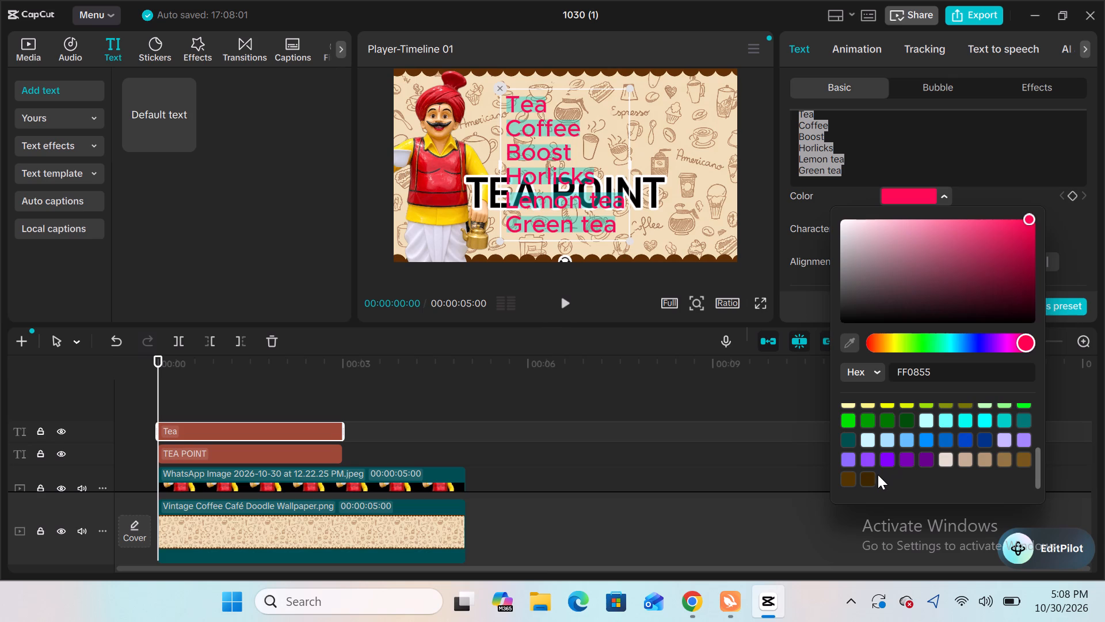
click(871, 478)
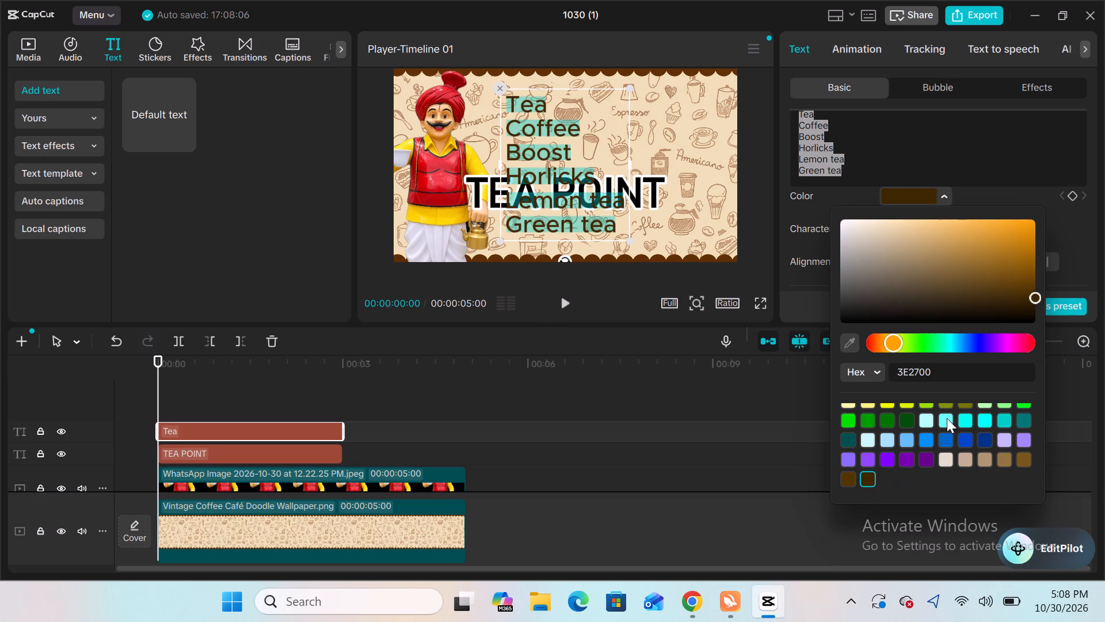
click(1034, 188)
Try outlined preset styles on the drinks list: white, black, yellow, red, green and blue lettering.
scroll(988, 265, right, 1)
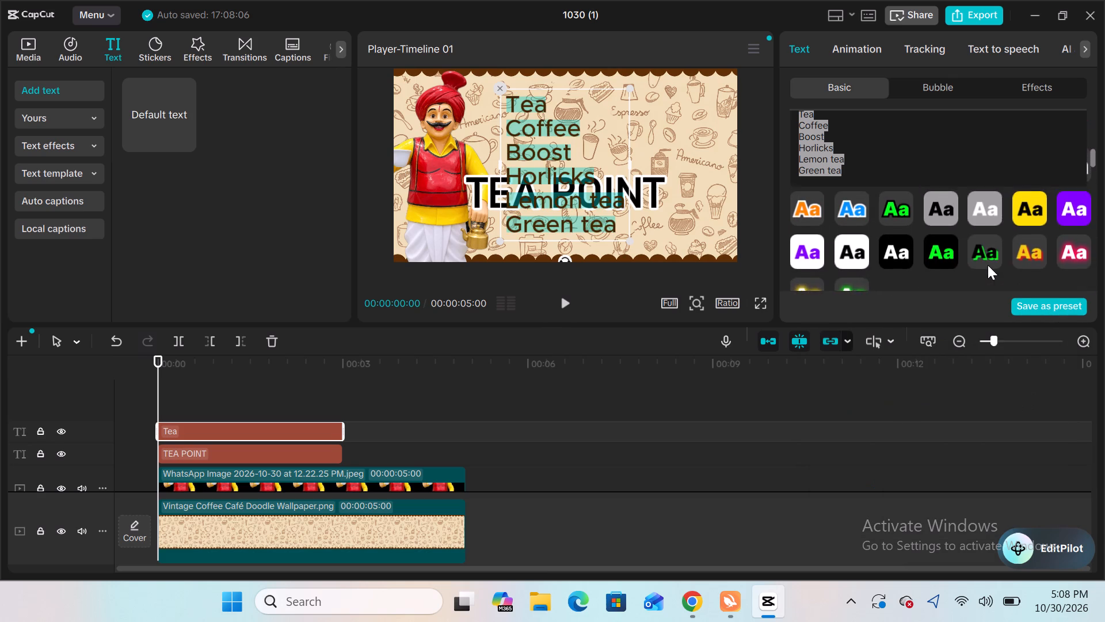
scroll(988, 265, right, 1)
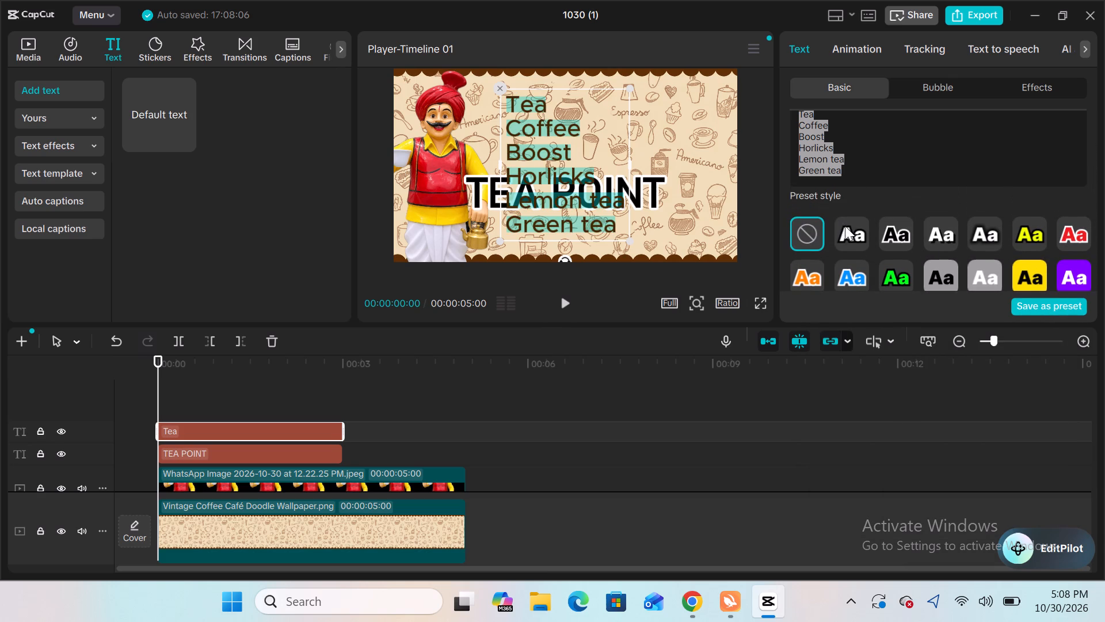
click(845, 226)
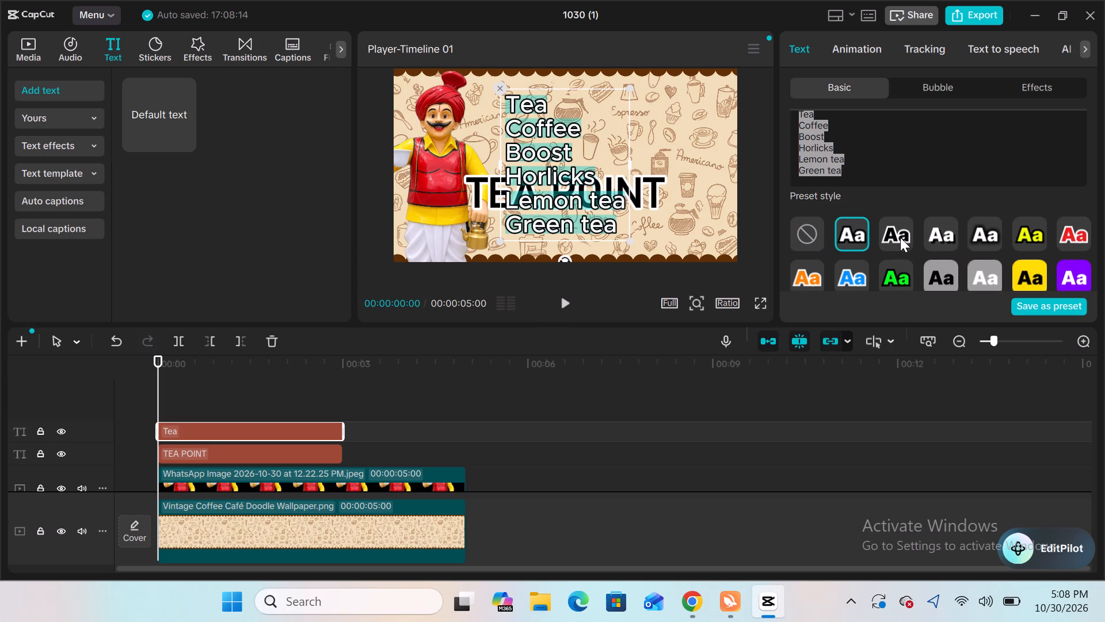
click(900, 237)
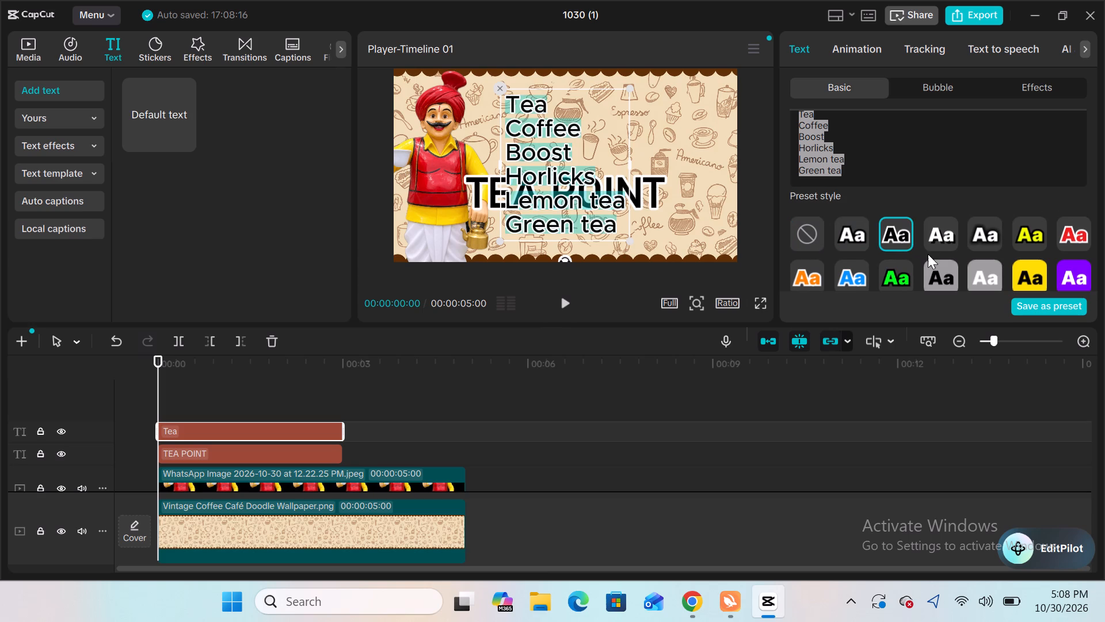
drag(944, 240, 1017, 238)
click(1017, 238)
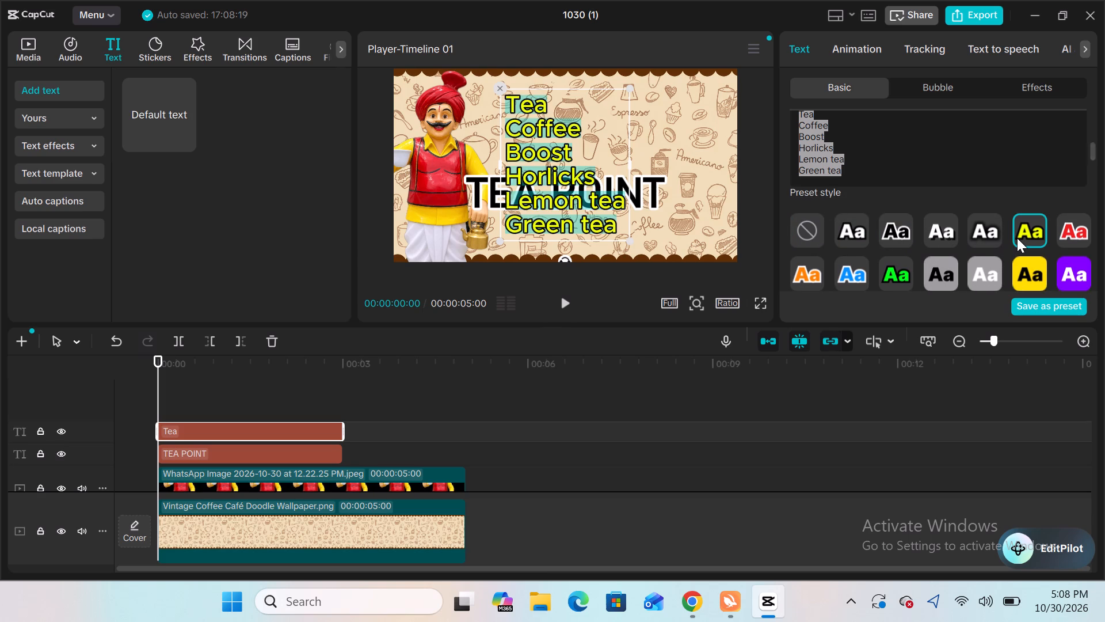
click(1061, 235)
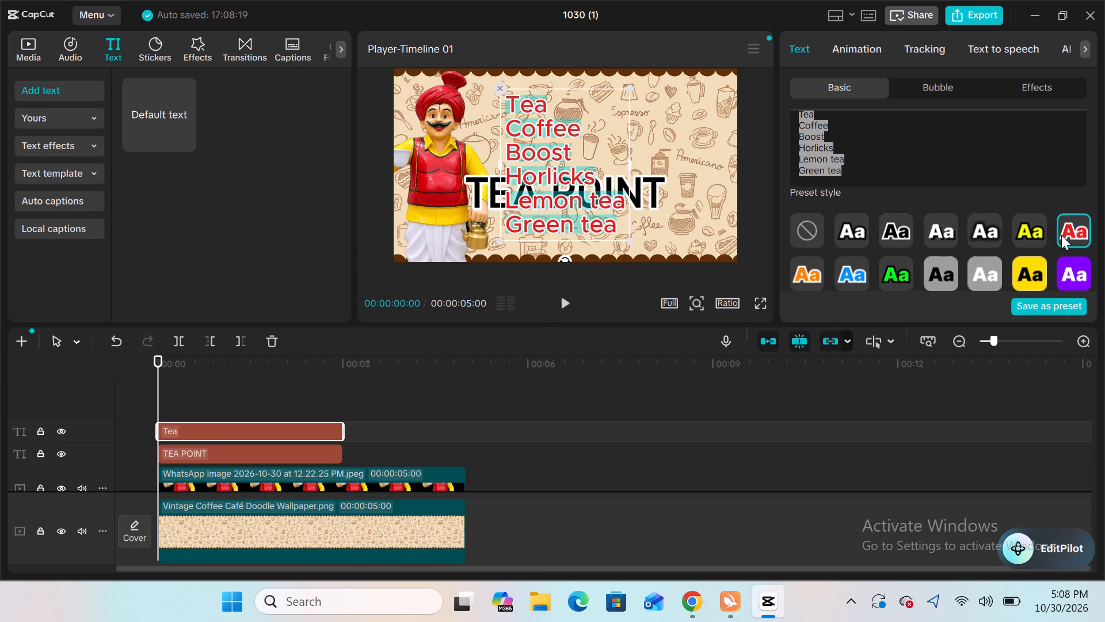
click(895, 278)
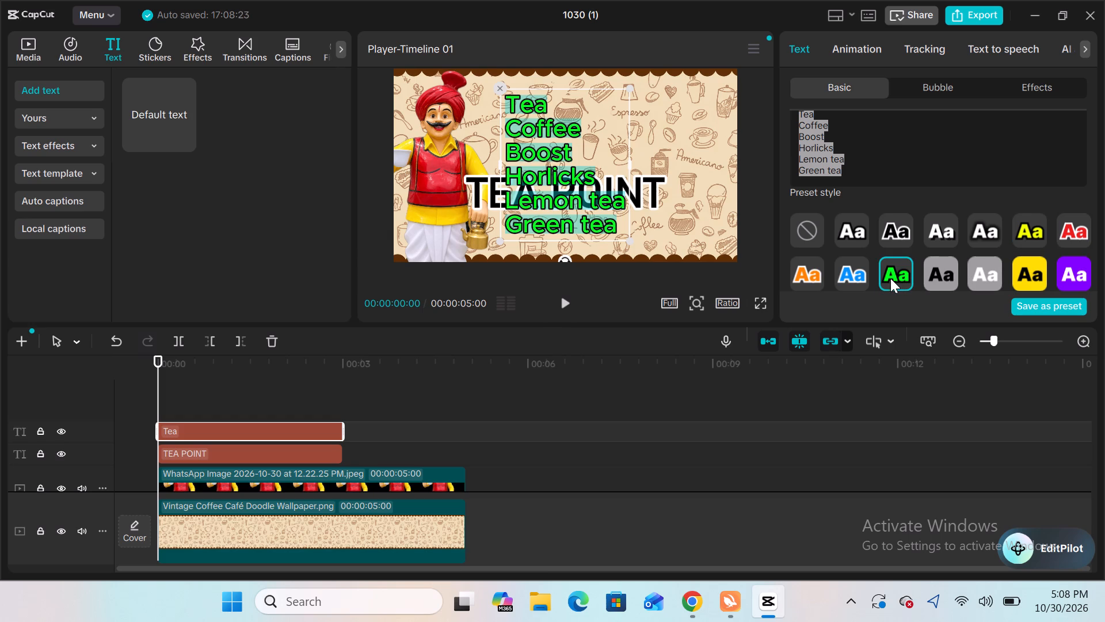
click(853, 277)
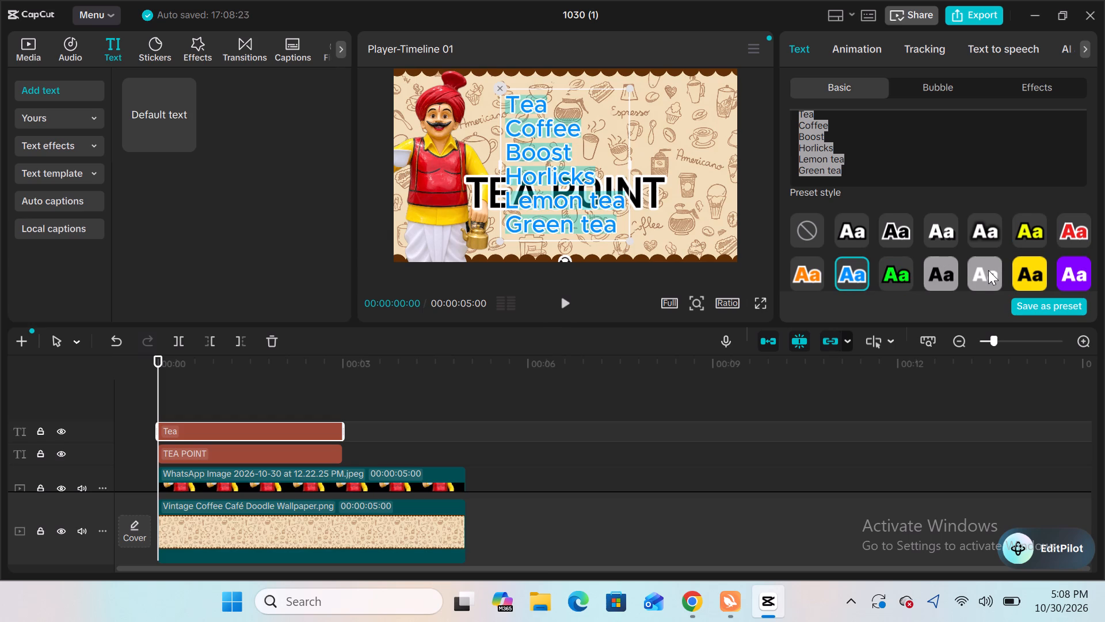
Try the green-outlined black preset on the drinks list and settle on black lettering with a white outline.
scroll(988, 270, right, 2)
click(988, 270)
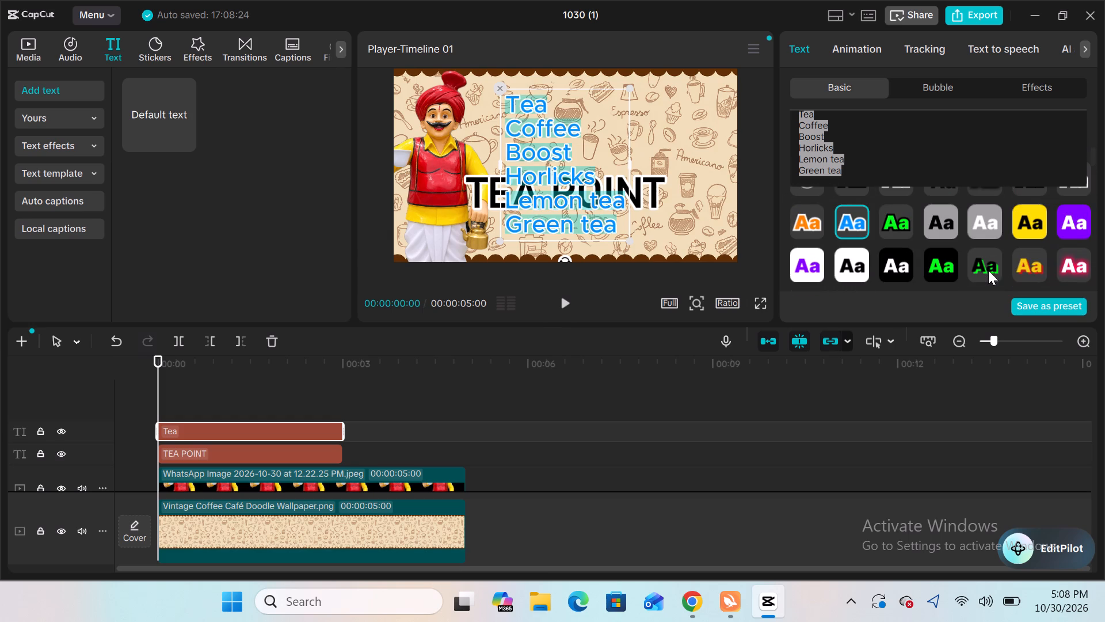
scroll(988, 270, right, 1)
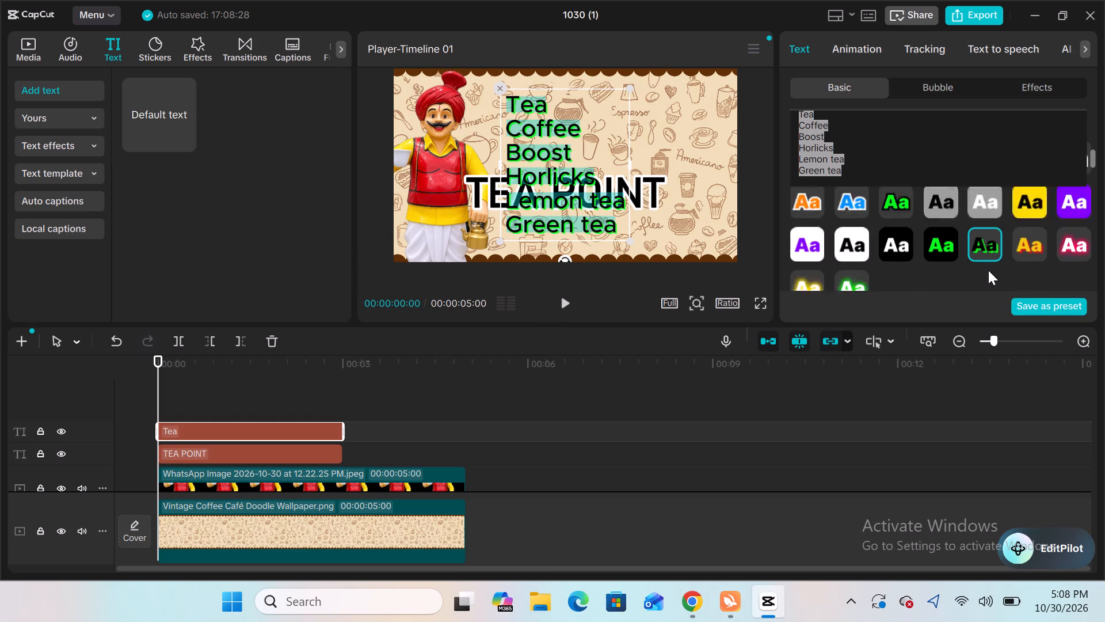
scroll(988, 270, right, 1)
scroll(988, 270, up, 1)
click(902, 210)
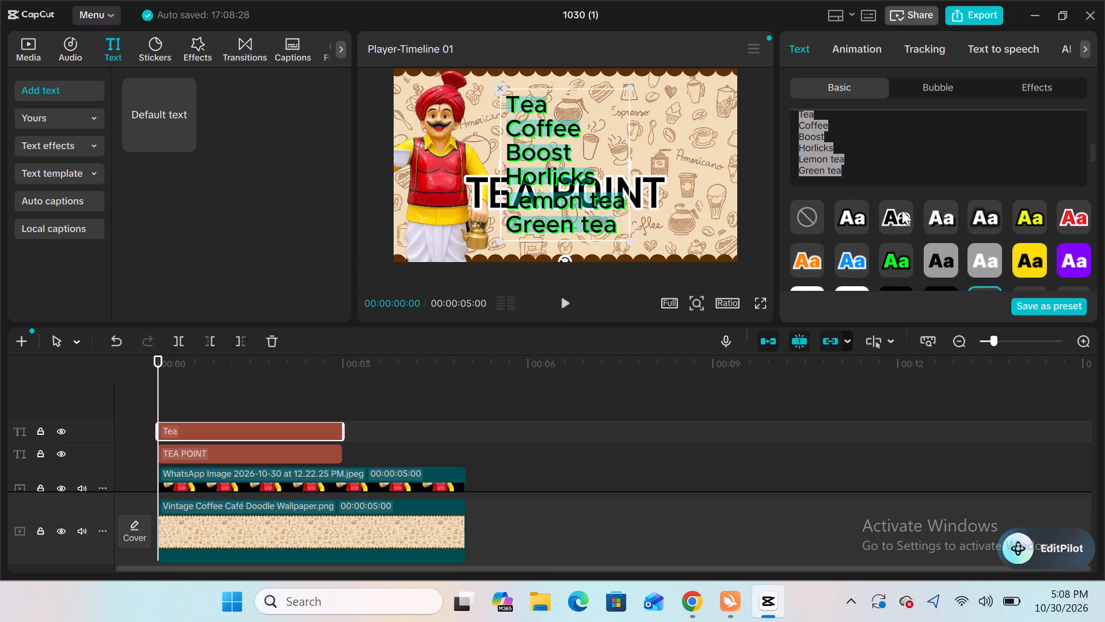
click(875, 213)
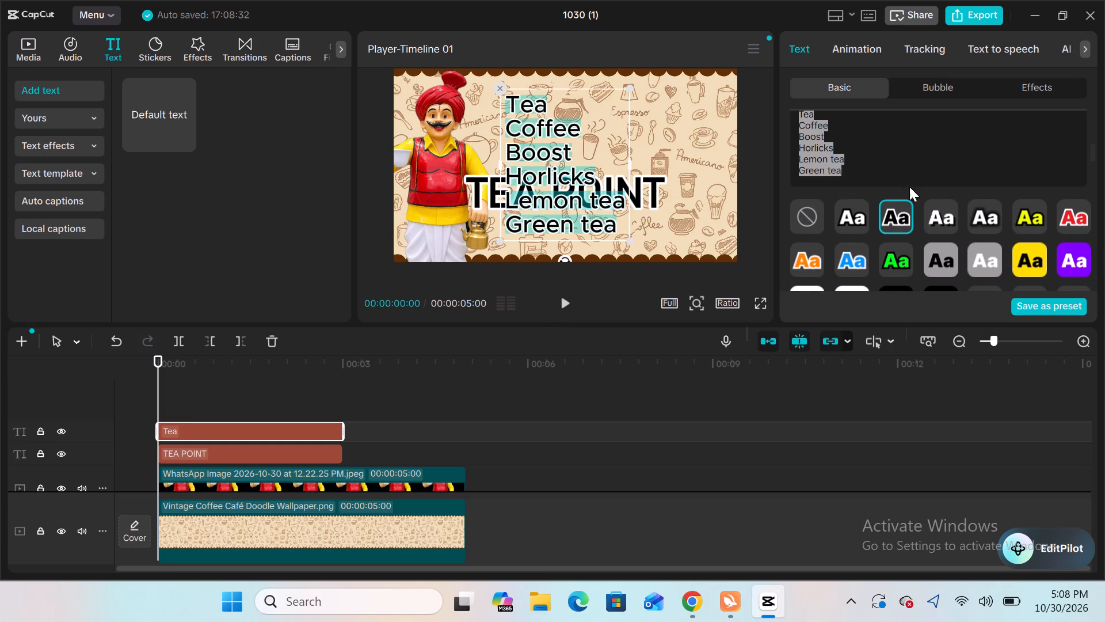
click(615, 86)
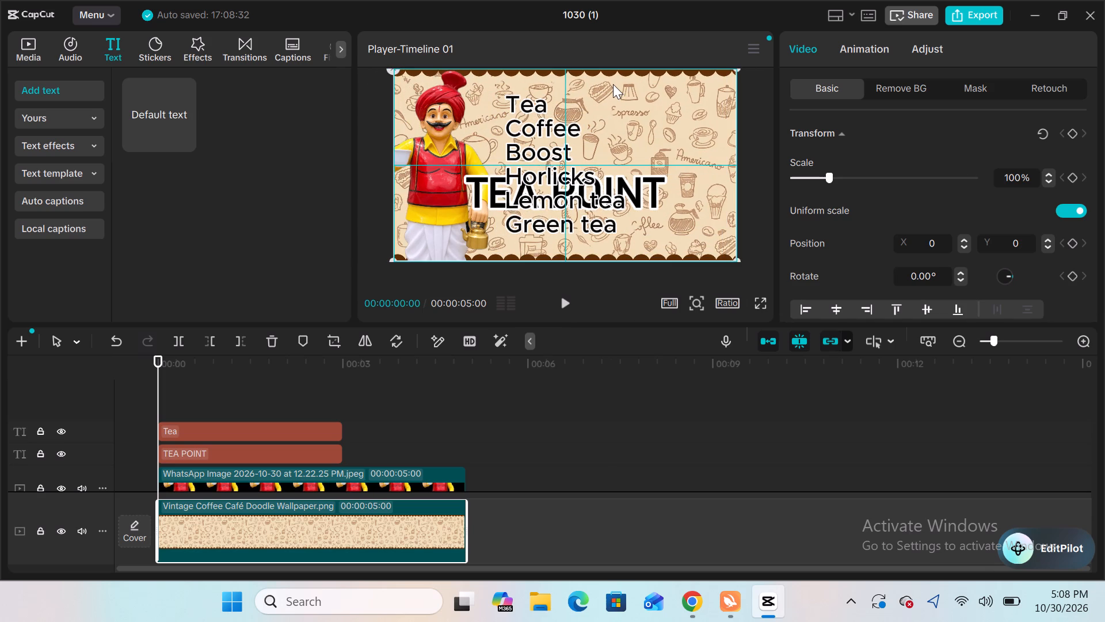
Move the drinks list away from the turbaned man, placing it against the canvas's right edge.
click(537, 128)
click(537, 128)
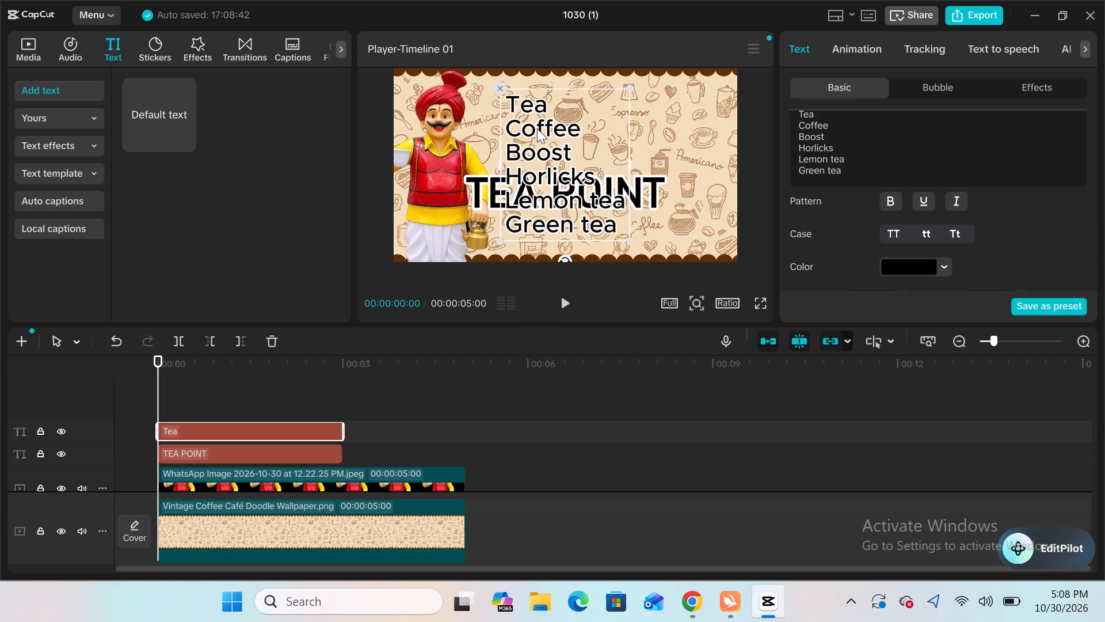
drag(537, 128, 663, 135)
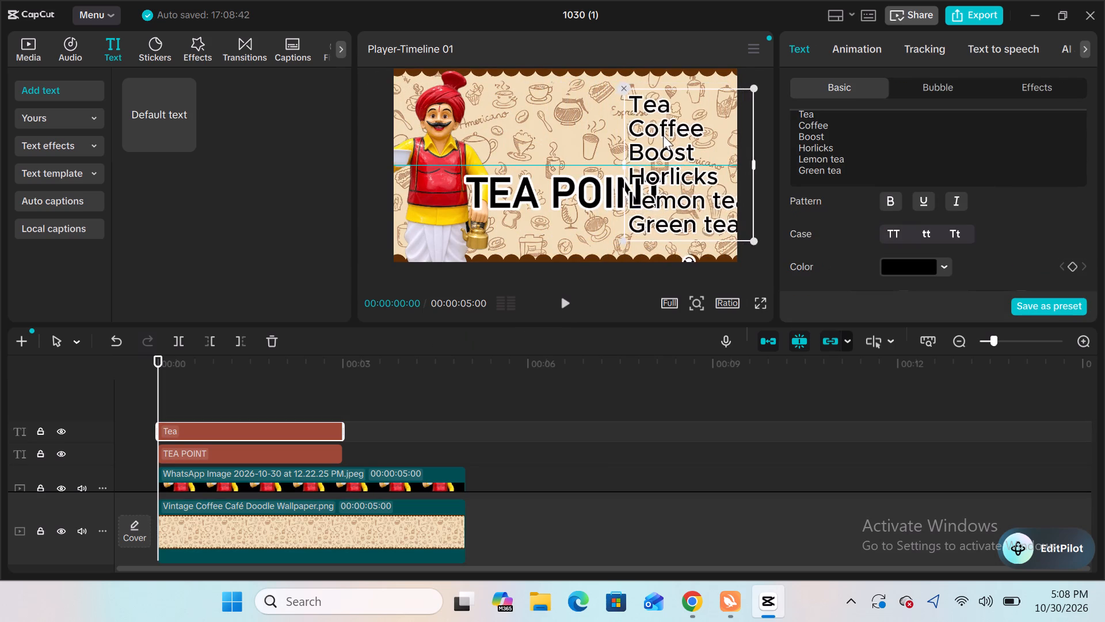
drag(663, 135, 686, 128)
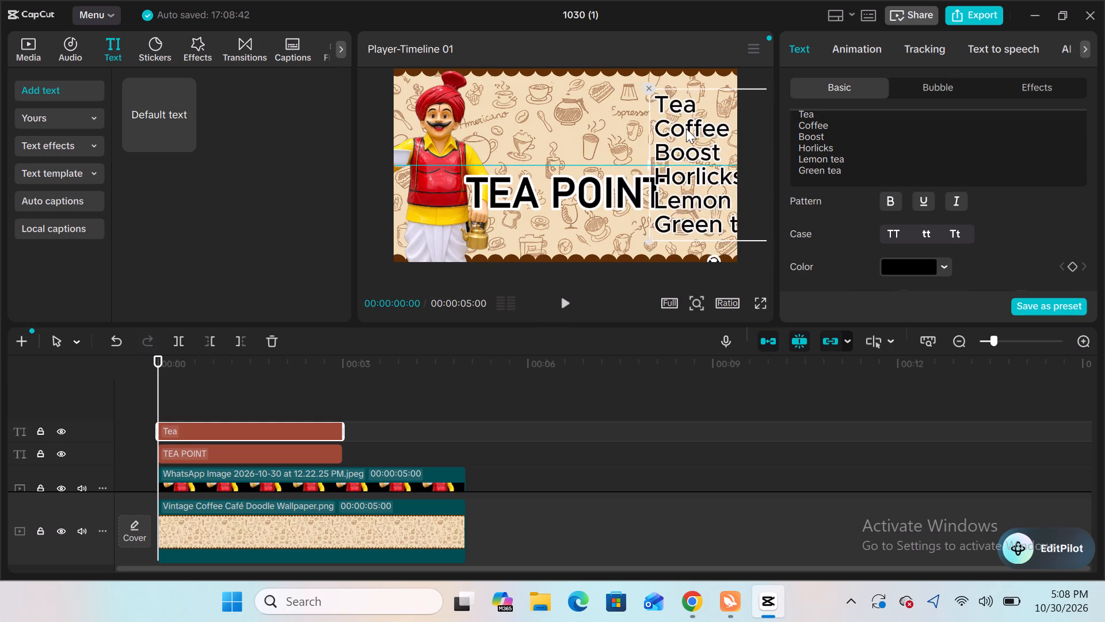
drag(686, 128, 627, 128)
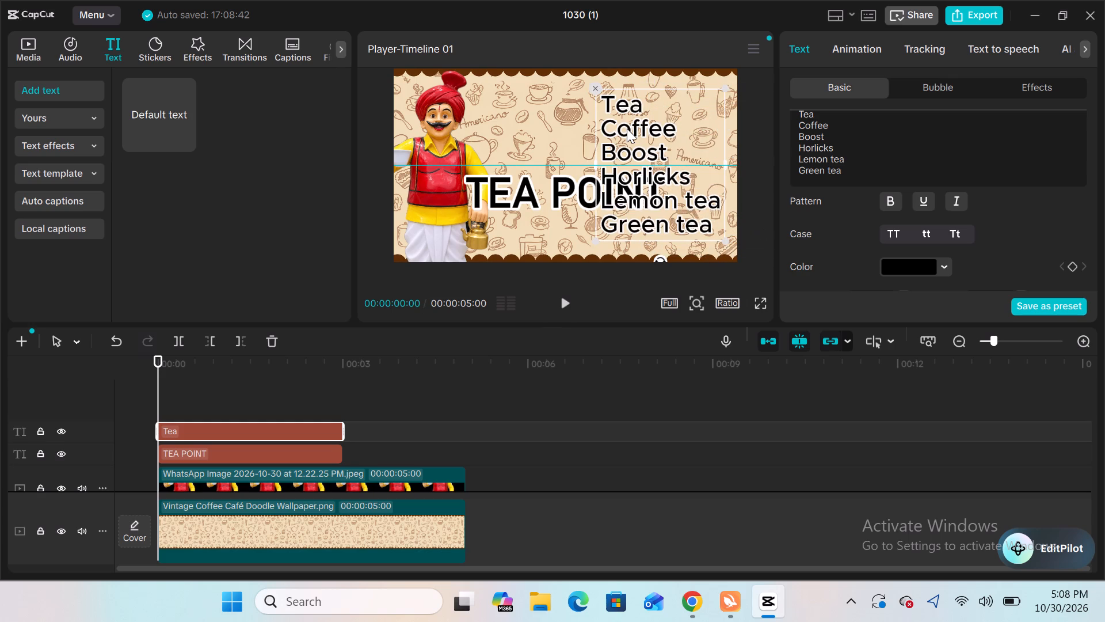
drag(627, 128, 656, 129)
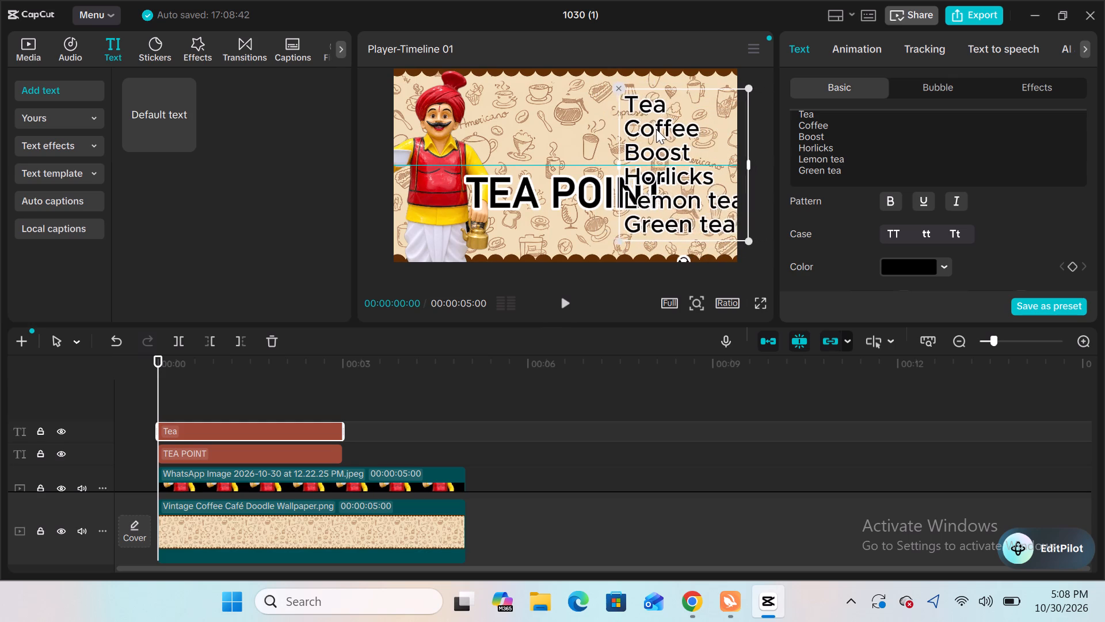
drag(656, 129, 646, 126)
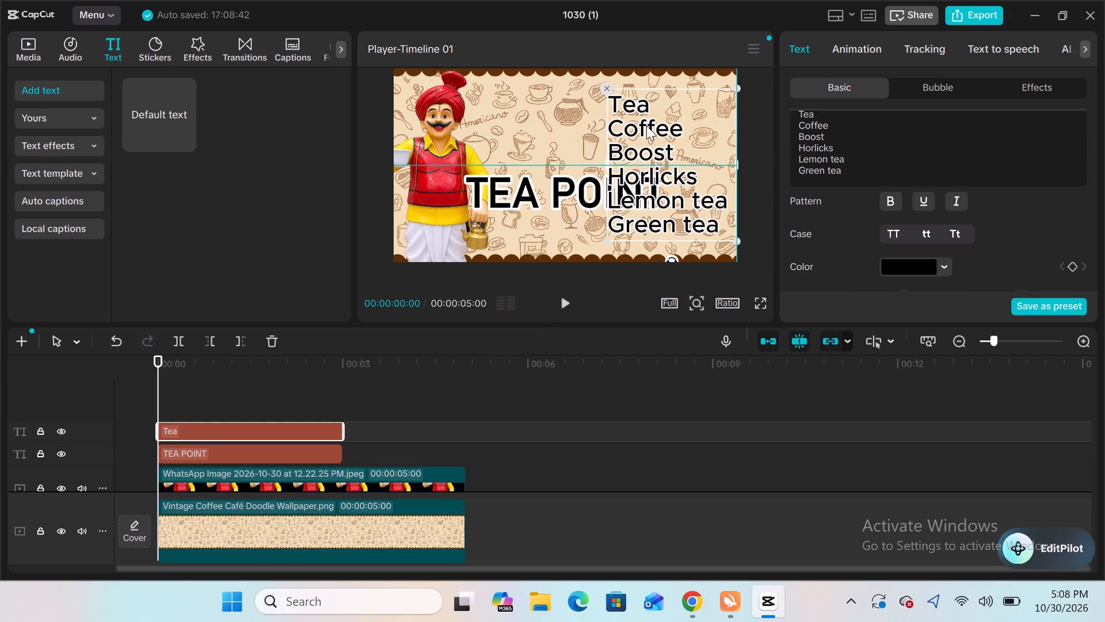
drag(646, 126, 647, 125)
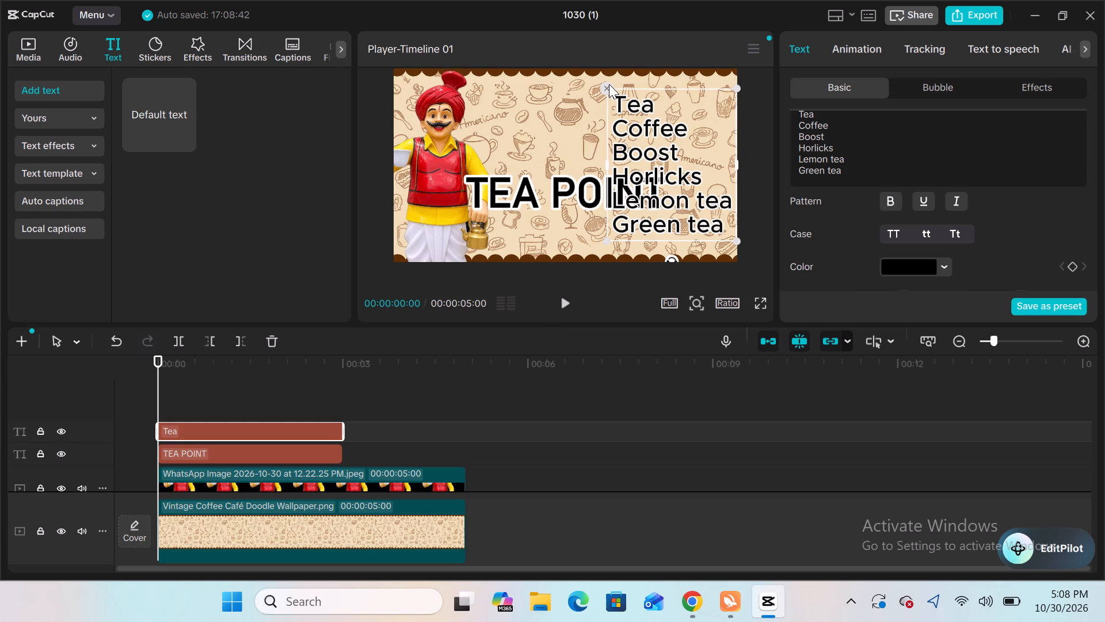
Delete the drinks list text from the canvas.
click(609, 84)
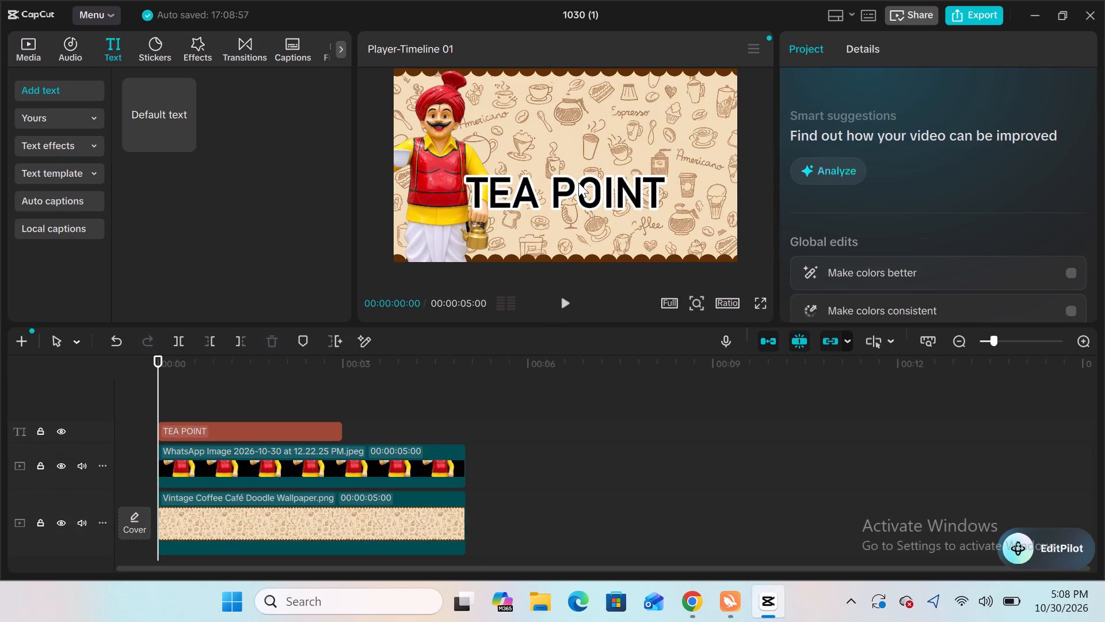
Move the TEA POINT title straight up into the upper half of the canvas, beside the turbaned man's face and chest.
drag(578, 183, 581, 132)
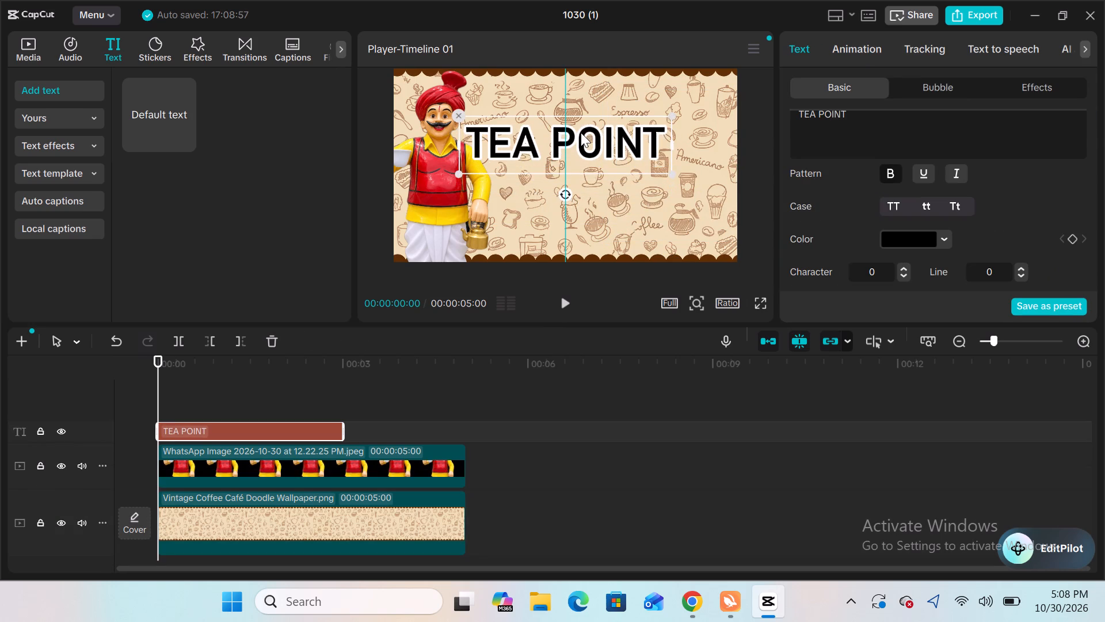
drag(581, 132, 581, 128)
click(581, 128)
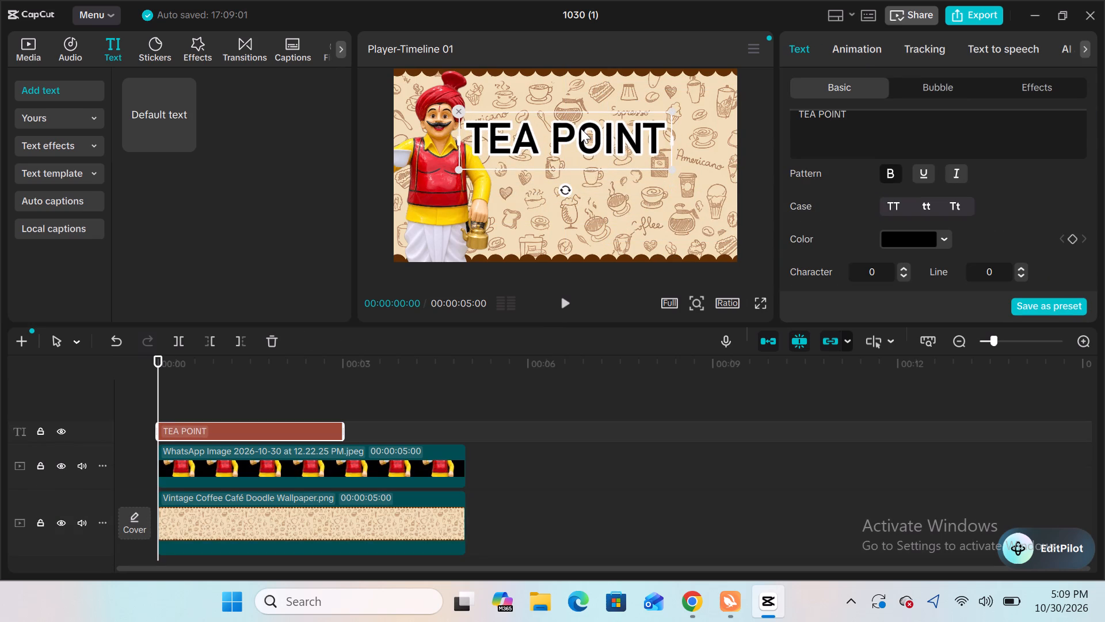
Select the turbaned man's picture clip on the timeline.
click(516, 219)
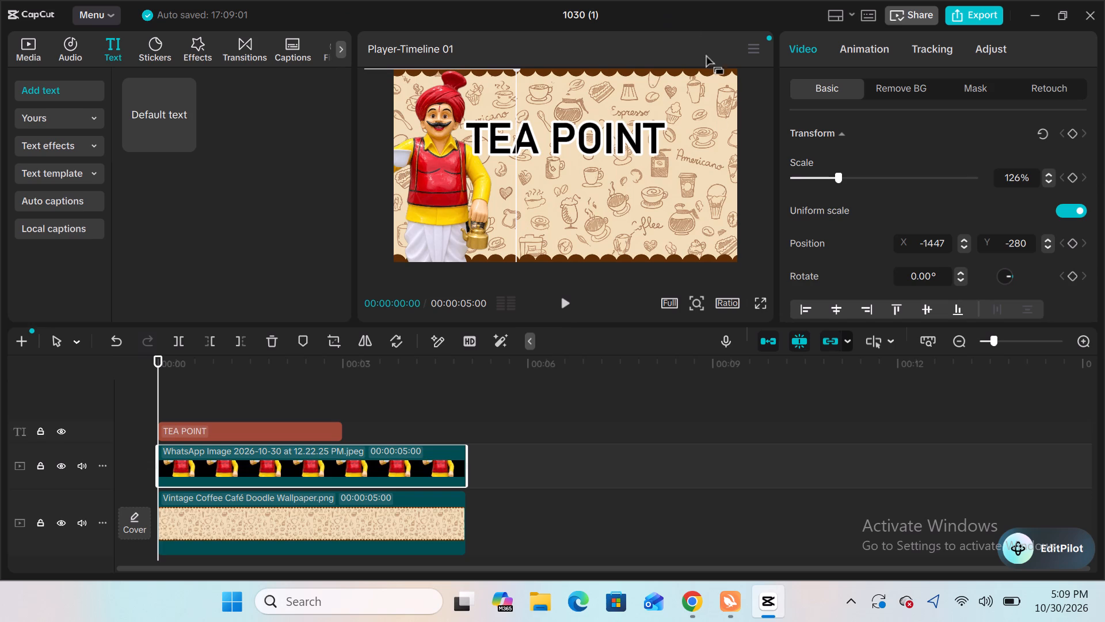
click(306, 468)
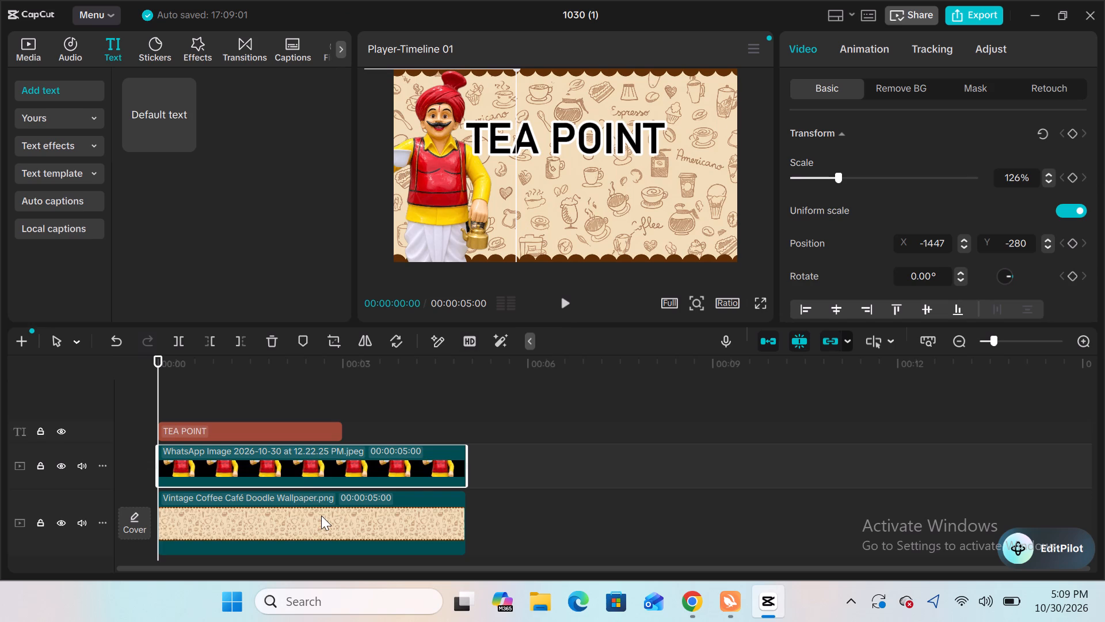
Open the video export settings and browse to the Desktop folder for the export location.
click(321, 515)
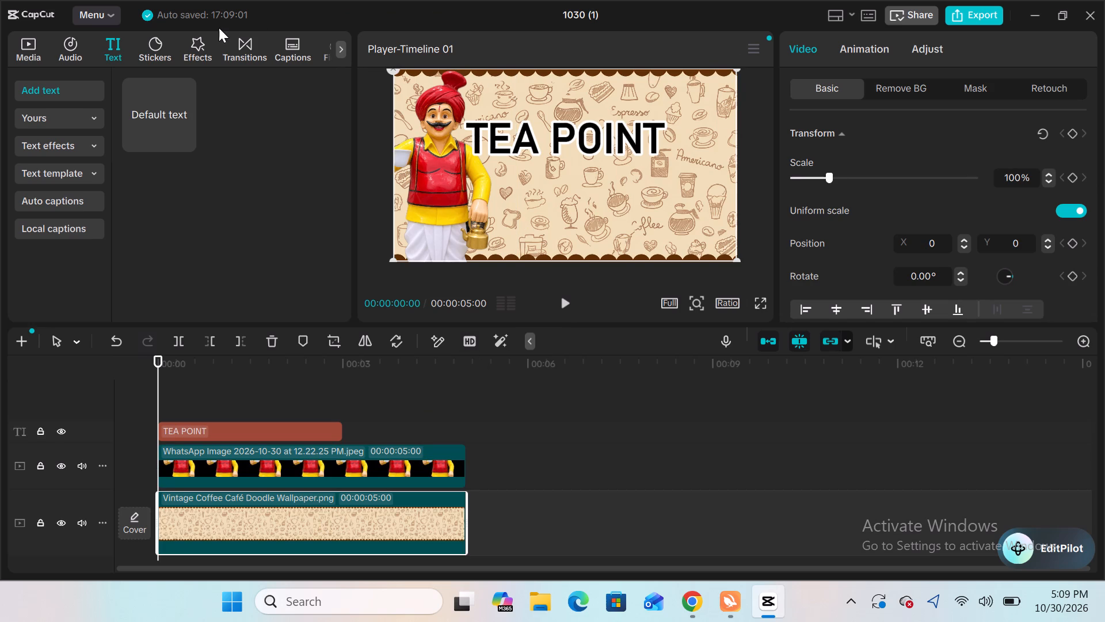
click(952, 15)
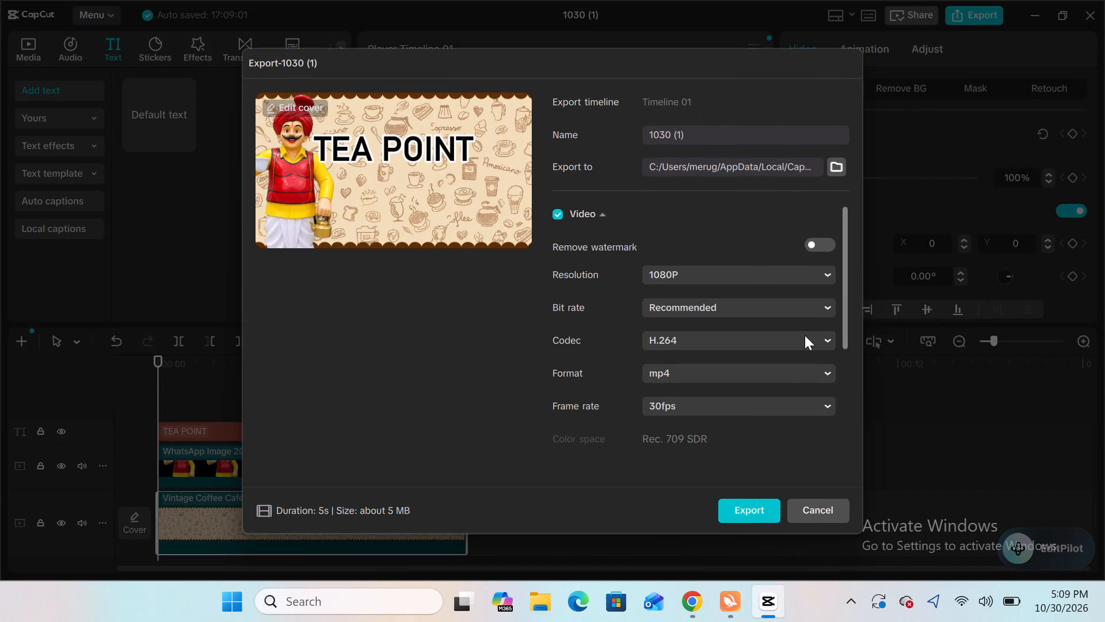
click(832, 165)
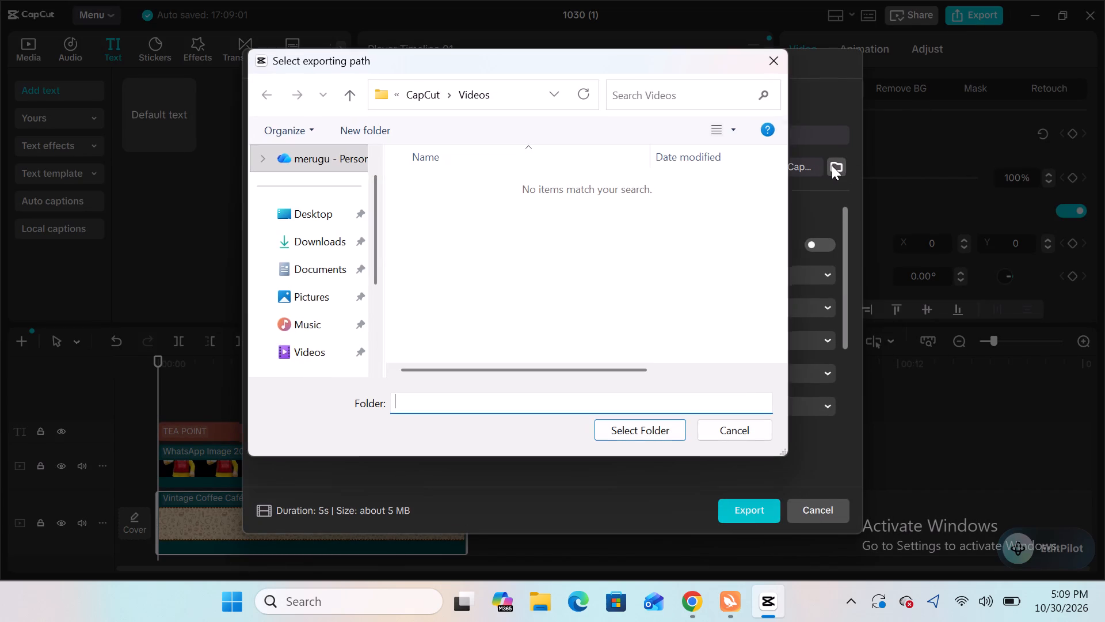
click(340, 213)
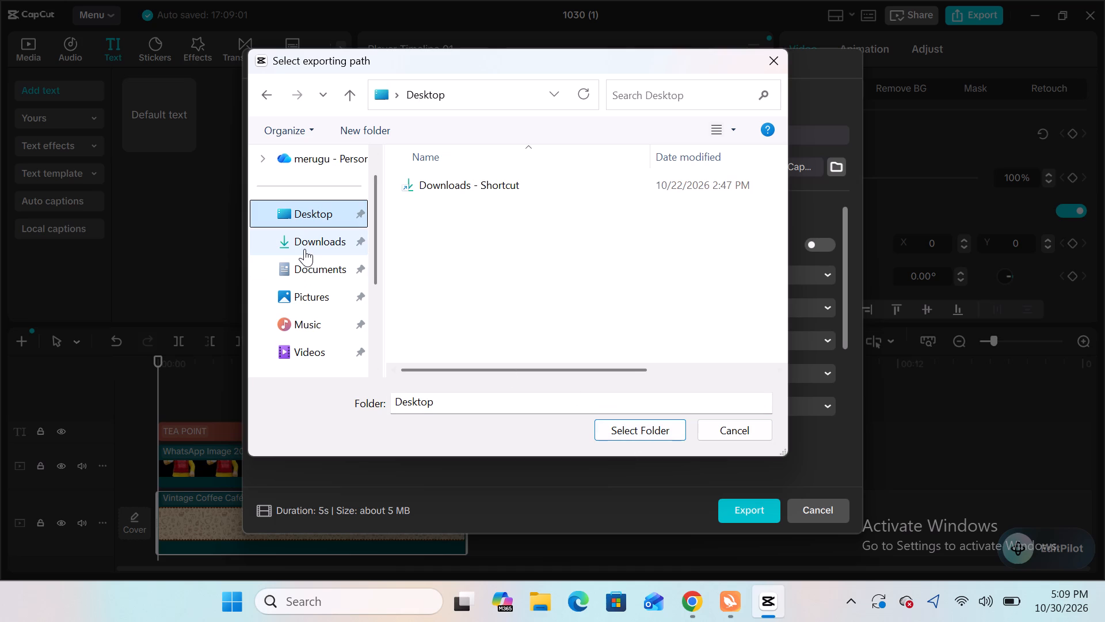
scroll(359, 254, down, 4)
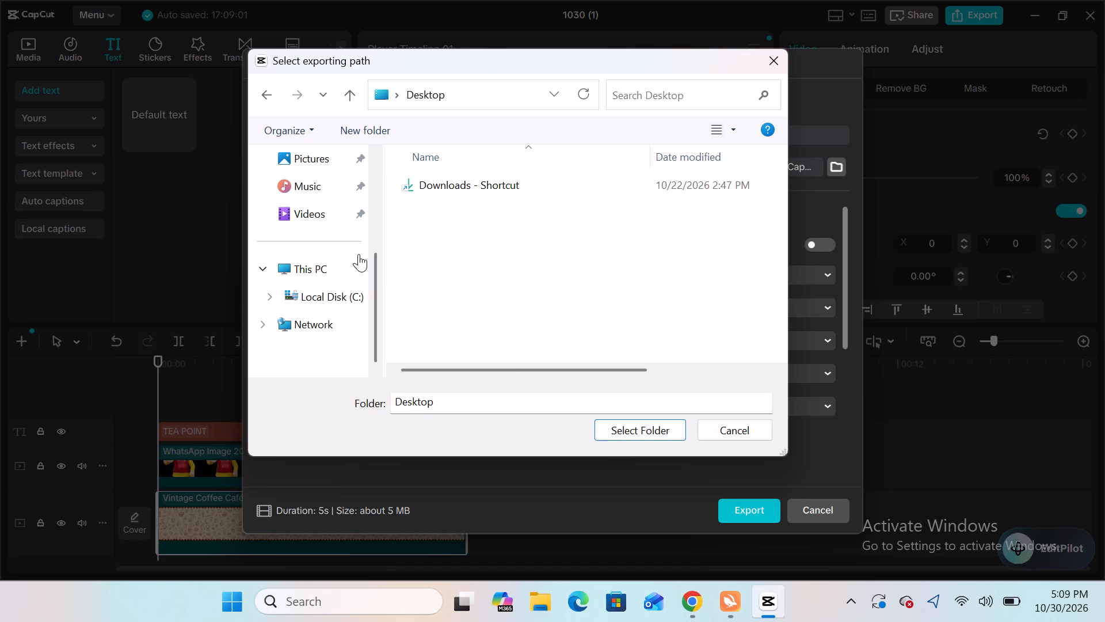
scroll(359, 254, up, 3)
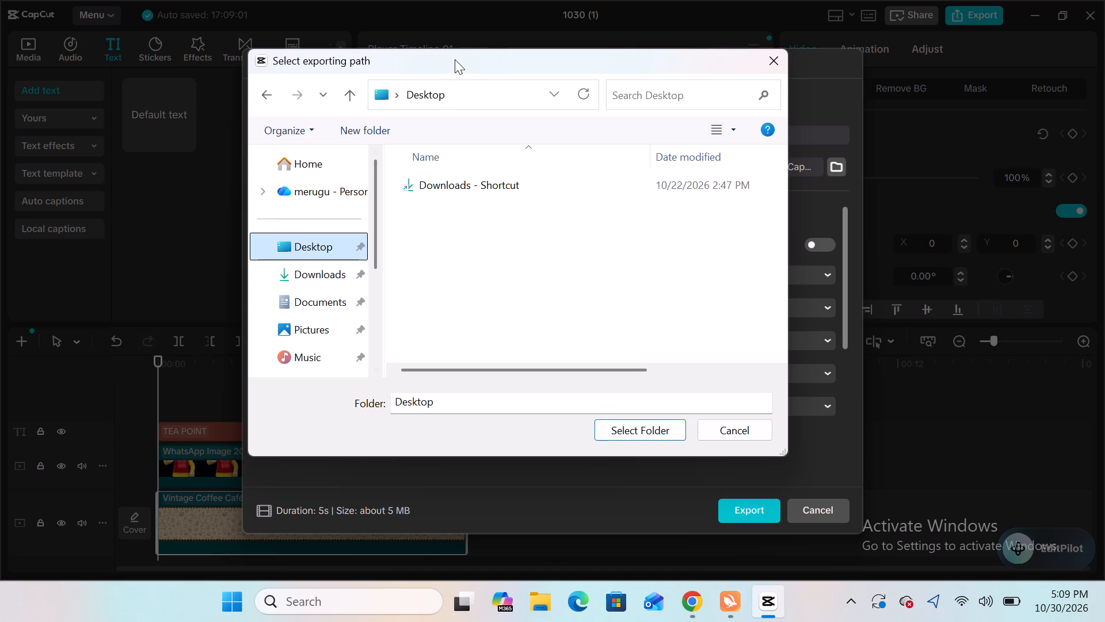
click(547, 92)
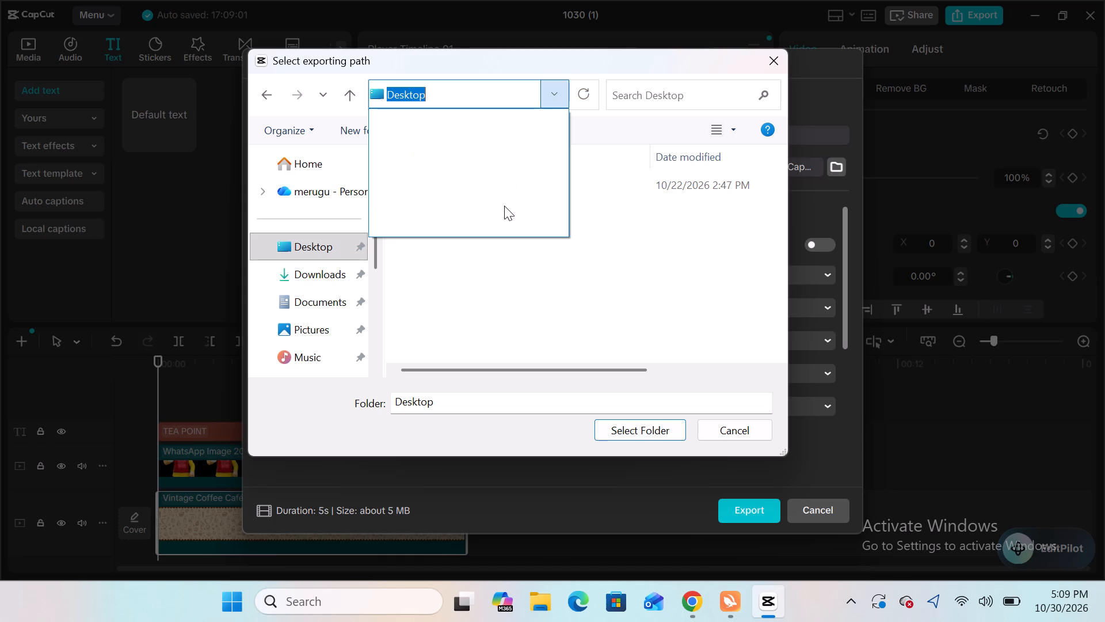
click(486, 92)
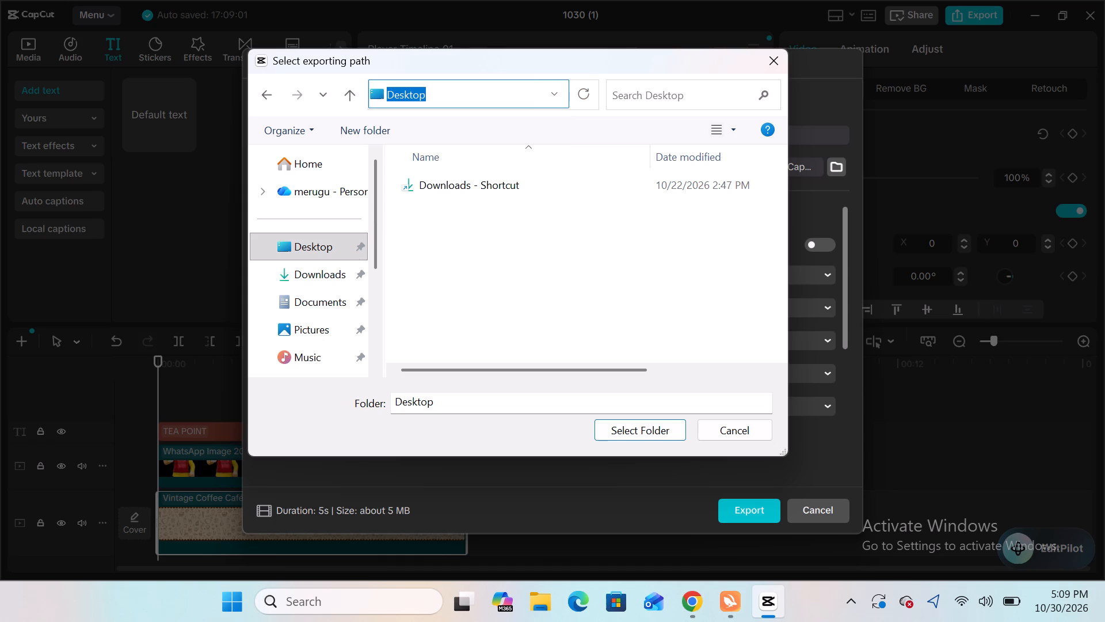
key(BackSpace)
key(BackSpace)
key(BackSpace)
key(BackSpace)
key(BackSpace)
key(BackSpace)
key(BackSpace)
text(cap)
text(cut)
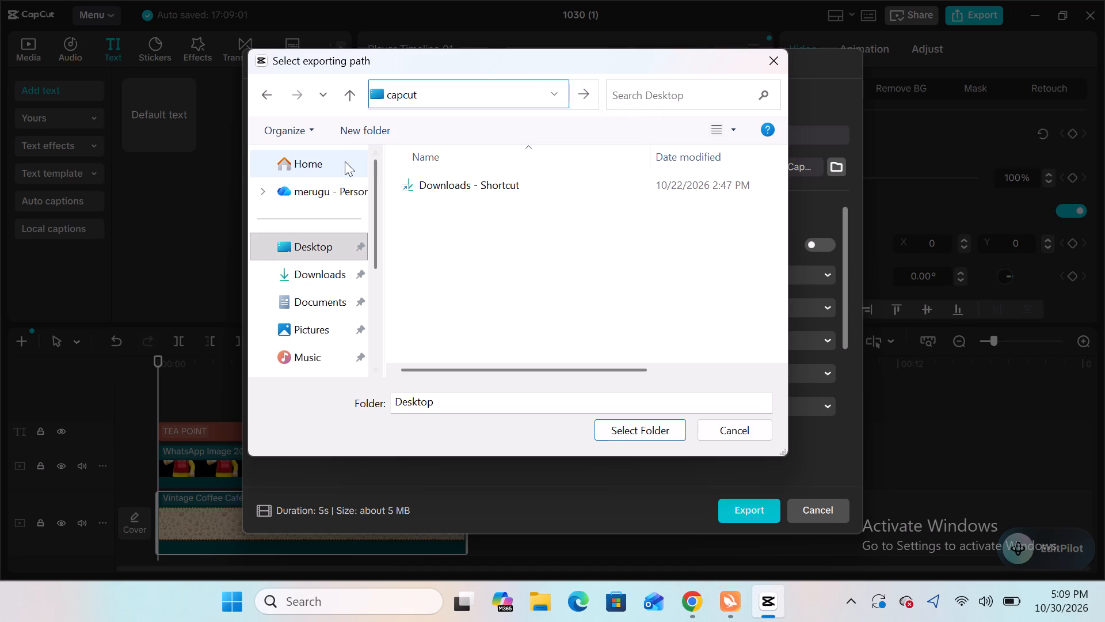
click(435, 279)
Check the Documents folder, then choose Desktop as the export folder.
click(301, 294)
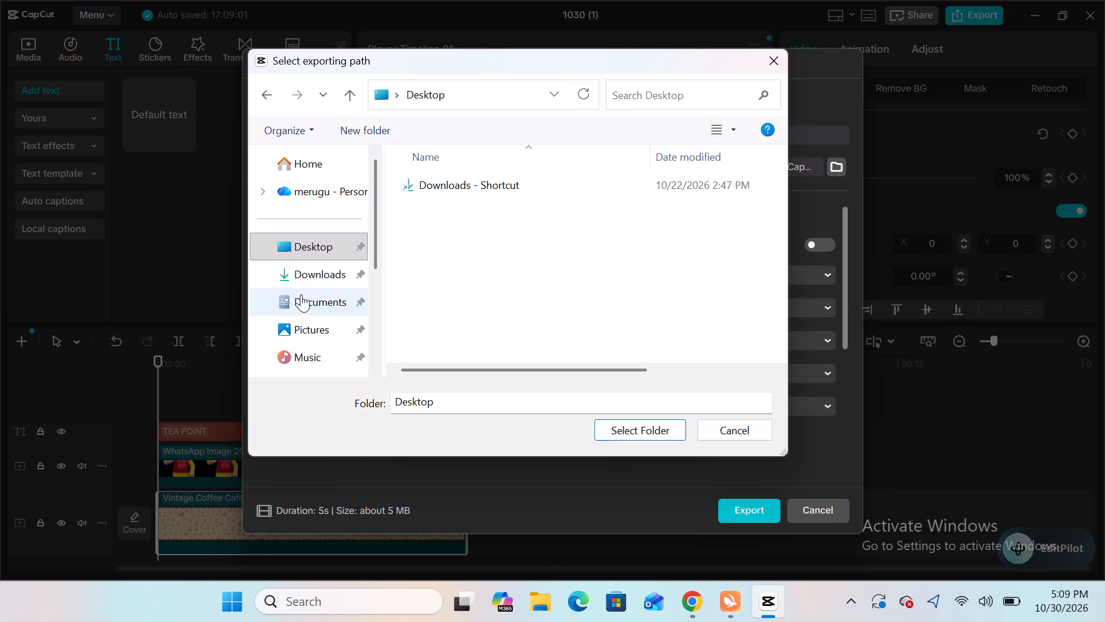
scroll(301, 294, down, 3)
scroll(301, 294, up, 4)
scroll(301, 294, down, 1)
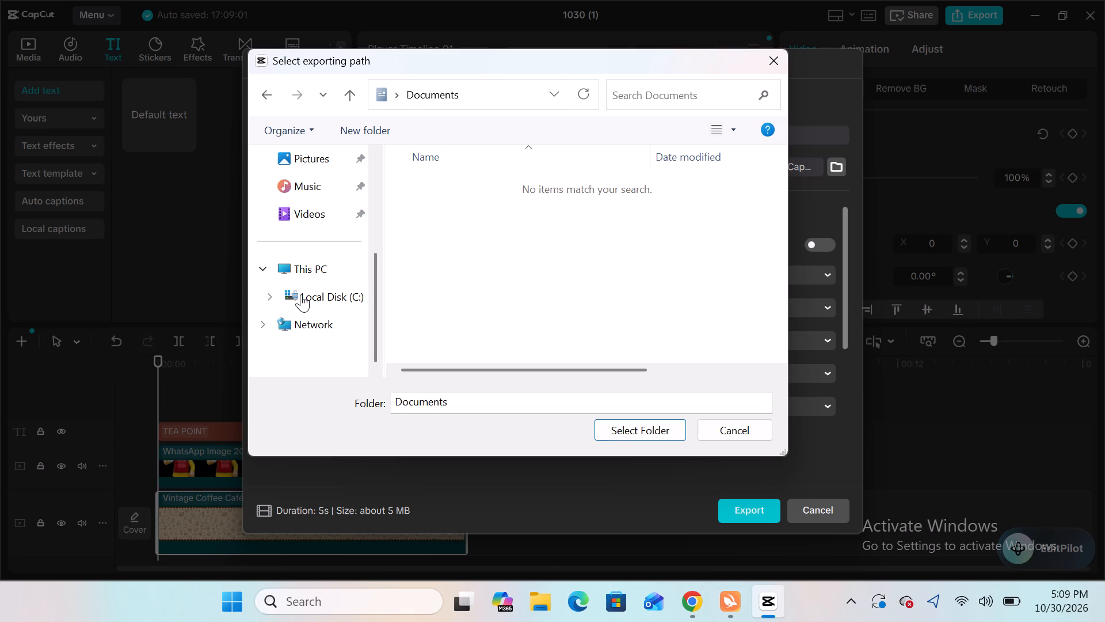
scroll(308, 282, up, 2)
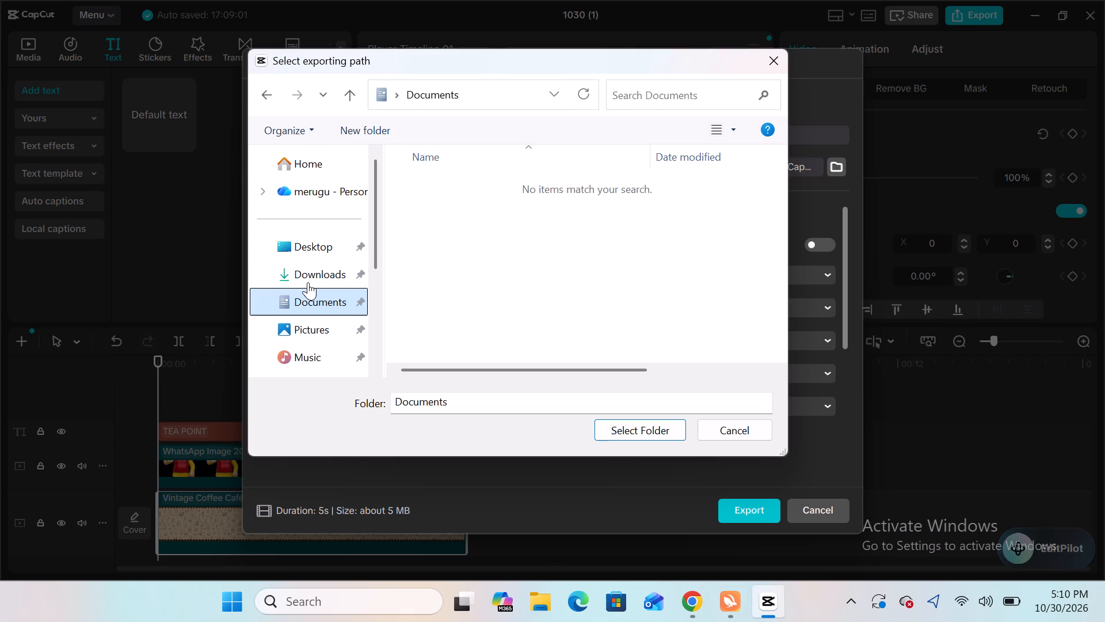
click(355, 253)
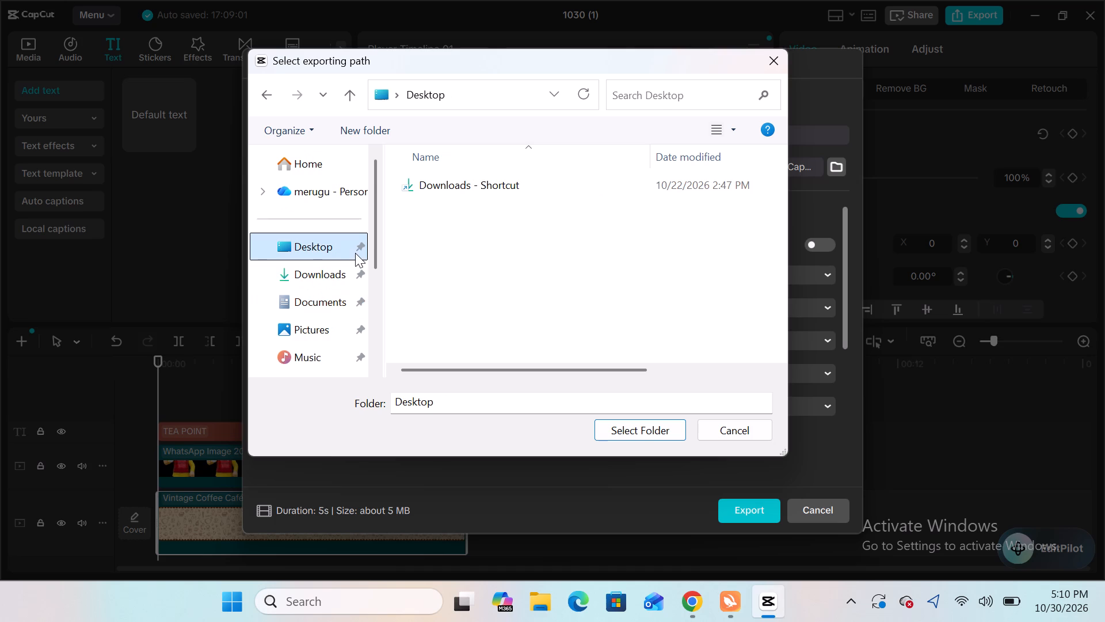
click(621, 433)
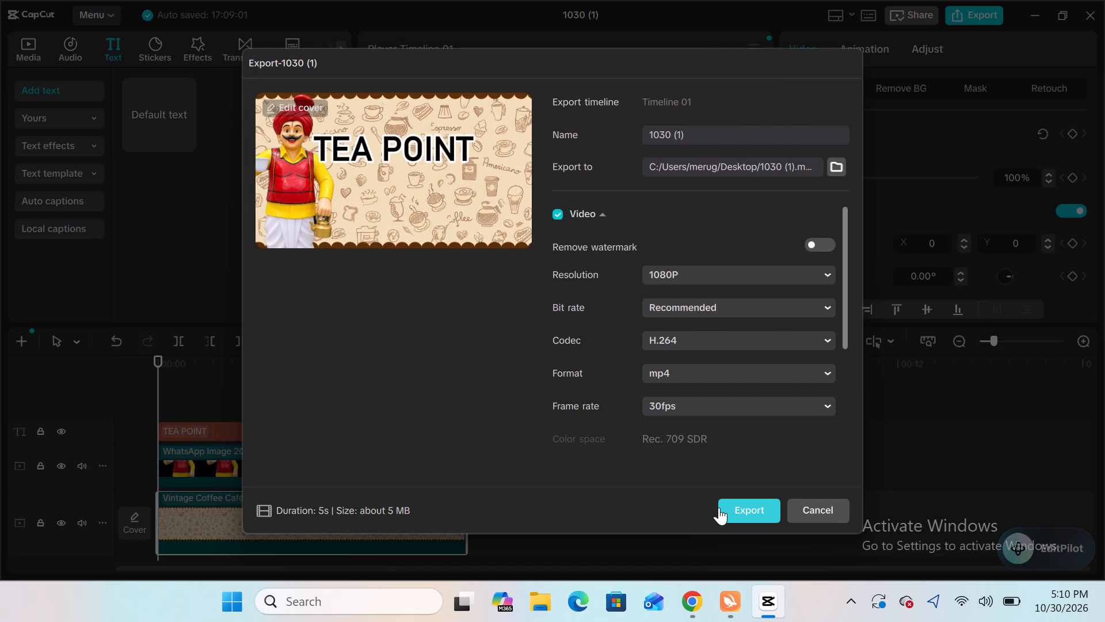
Export the TEA POINT video as a 1080P, 30fps mp4 named 1030 (1) and close the export window.
click(763, 522)
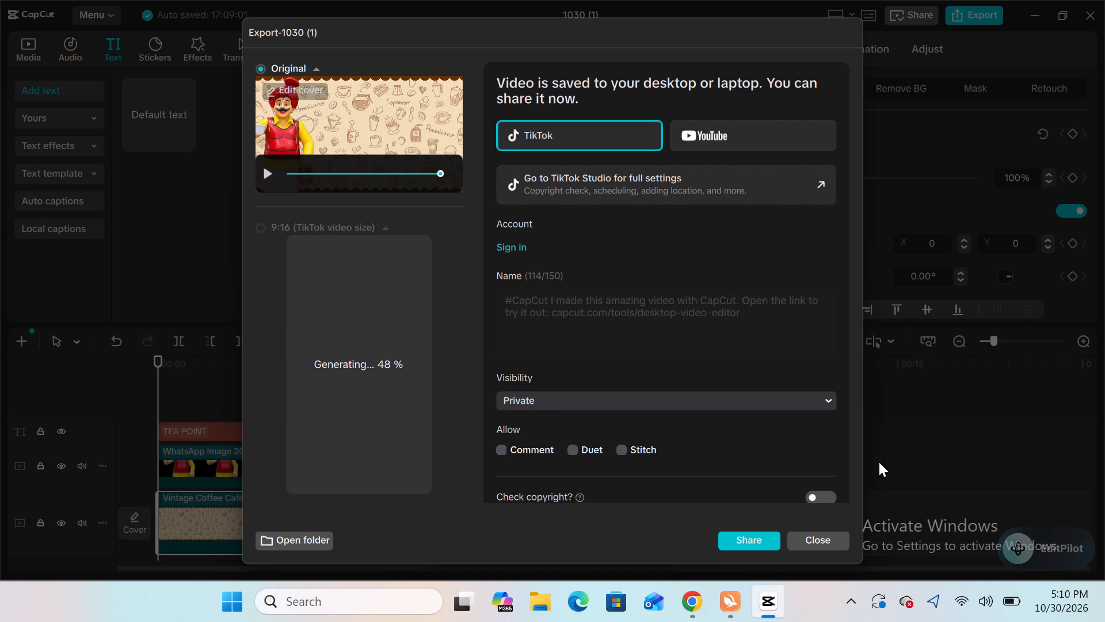
click(829, 543)
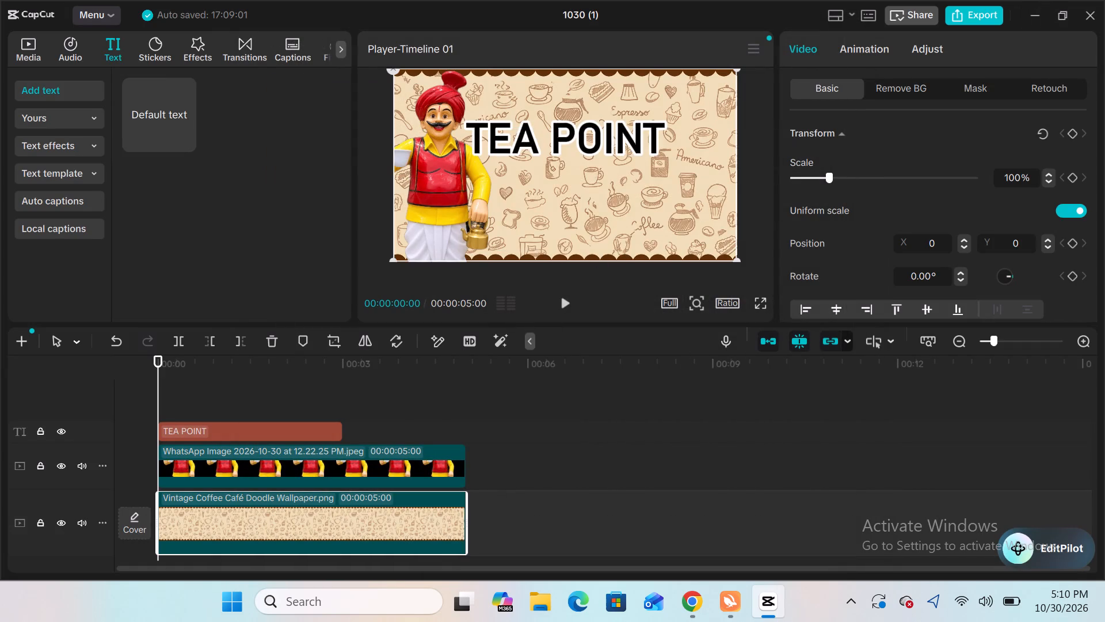
Minimise the editor and launch Kuro from the desktop.
click(1026, 16)
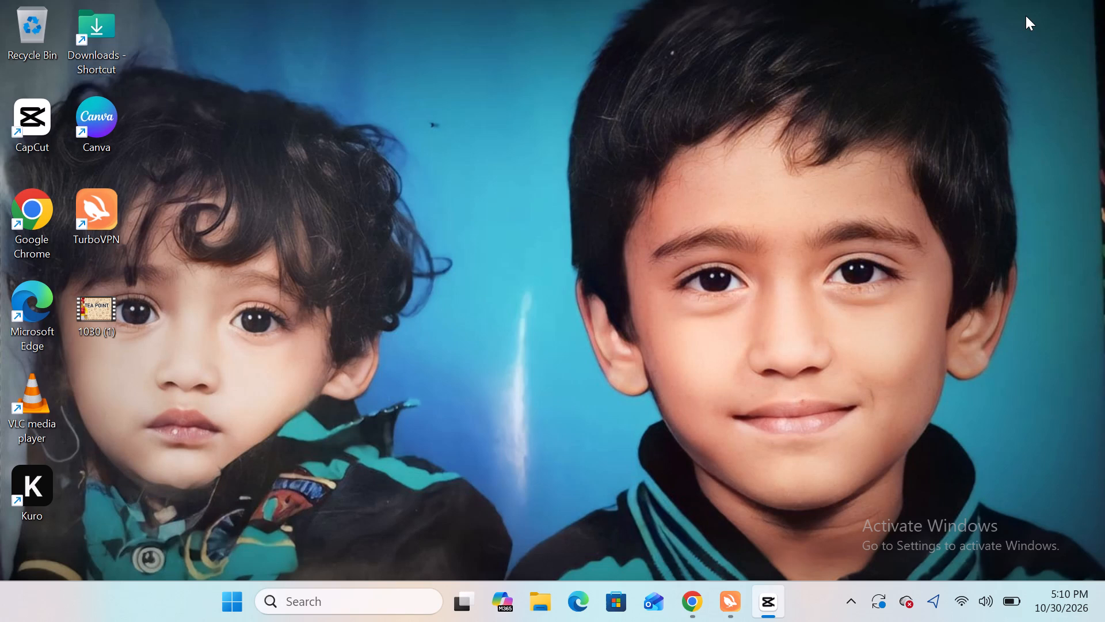
double_click(28, 505)
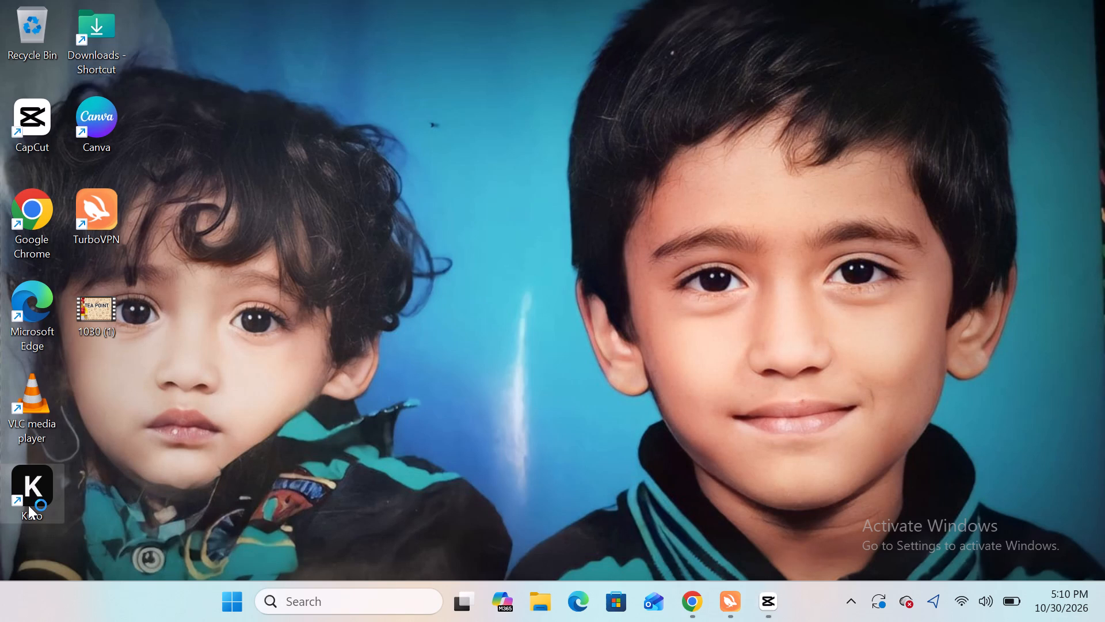